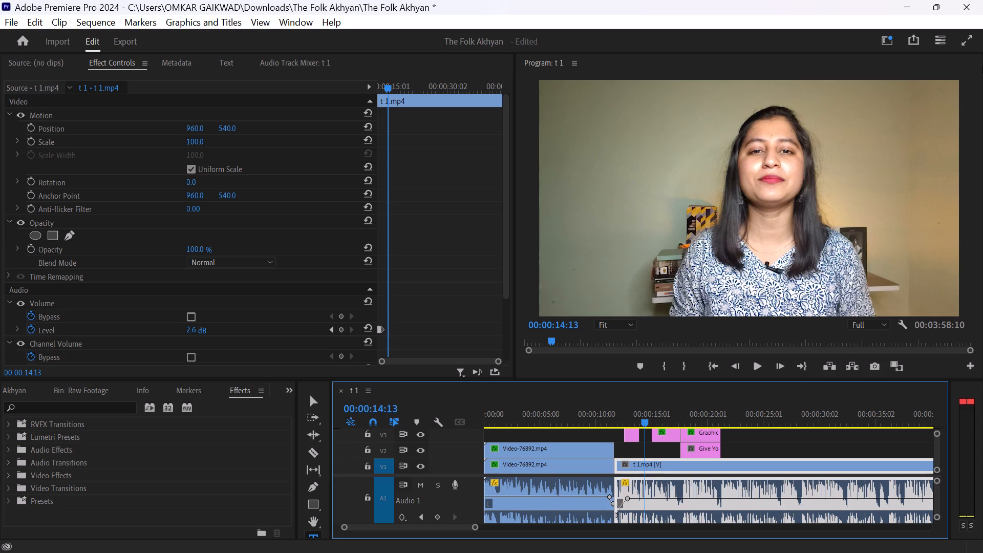
Play the sequence briefly from 00:00:14:13 to check playback.
click(982, 65)
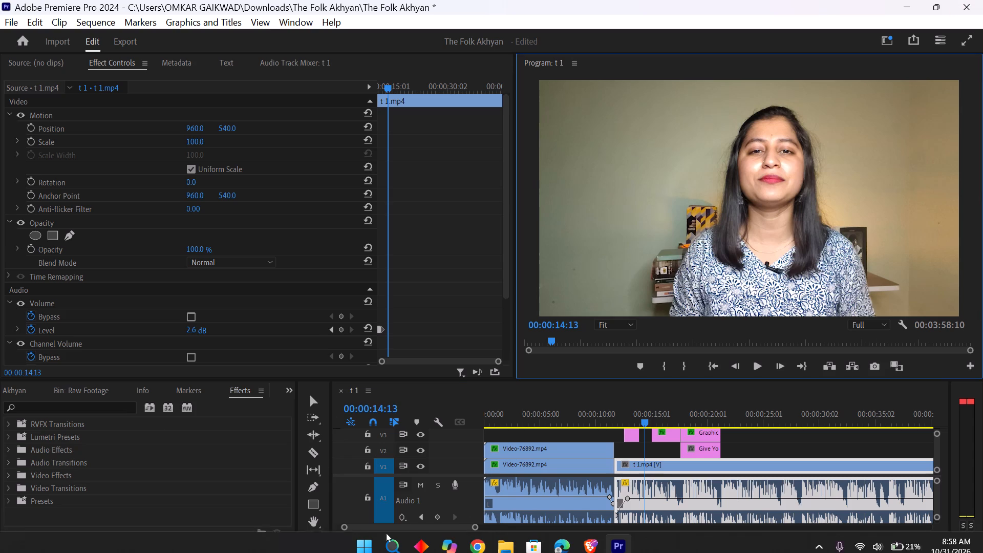
key(space)
key(space)
key(space)
key(space)
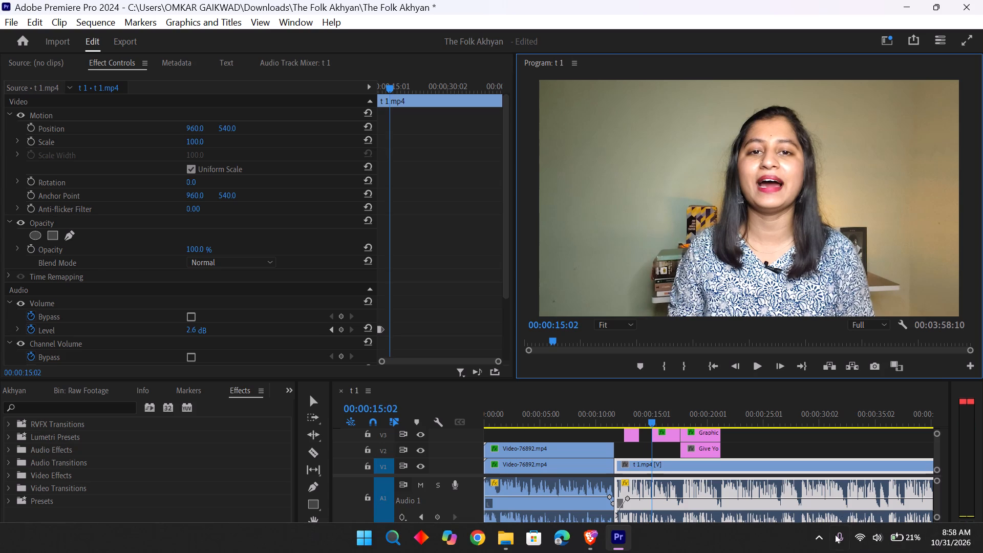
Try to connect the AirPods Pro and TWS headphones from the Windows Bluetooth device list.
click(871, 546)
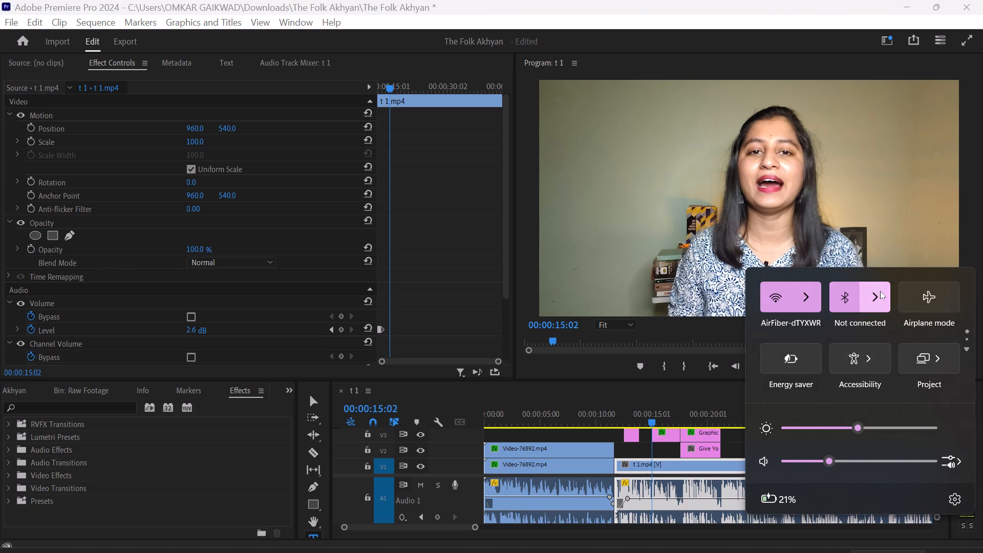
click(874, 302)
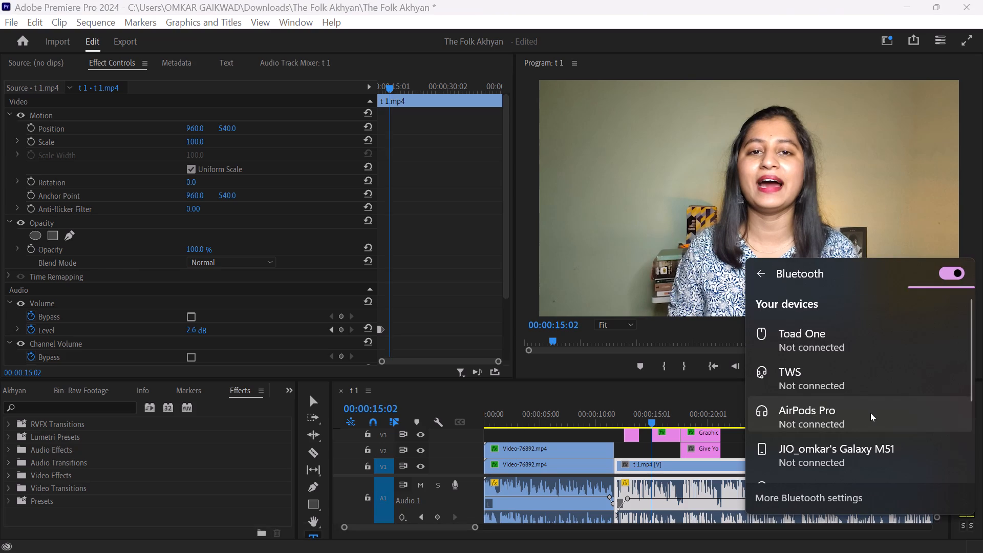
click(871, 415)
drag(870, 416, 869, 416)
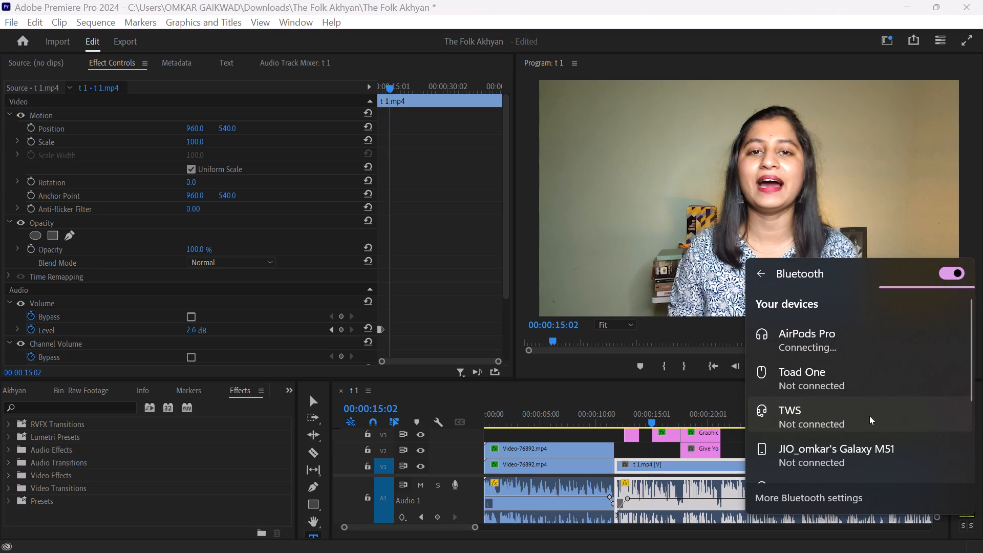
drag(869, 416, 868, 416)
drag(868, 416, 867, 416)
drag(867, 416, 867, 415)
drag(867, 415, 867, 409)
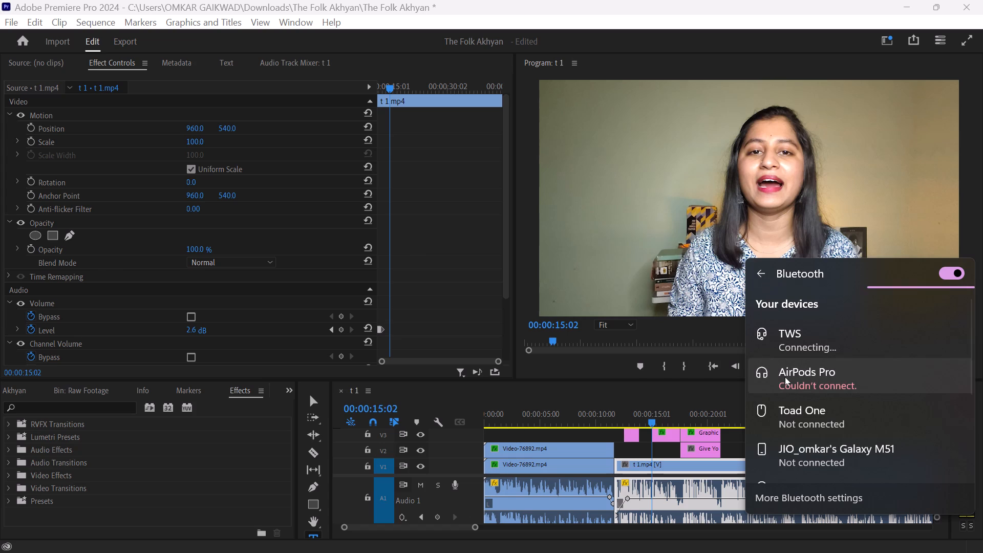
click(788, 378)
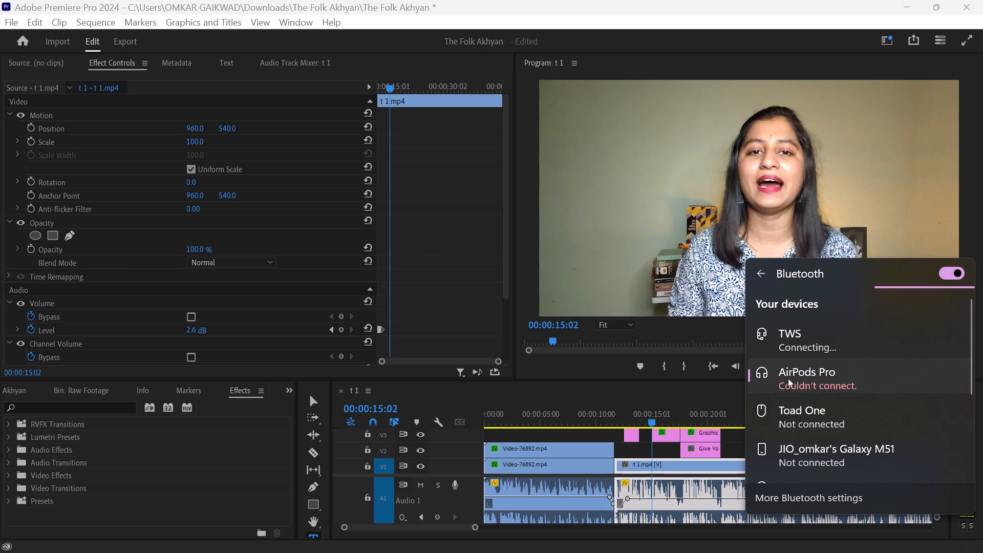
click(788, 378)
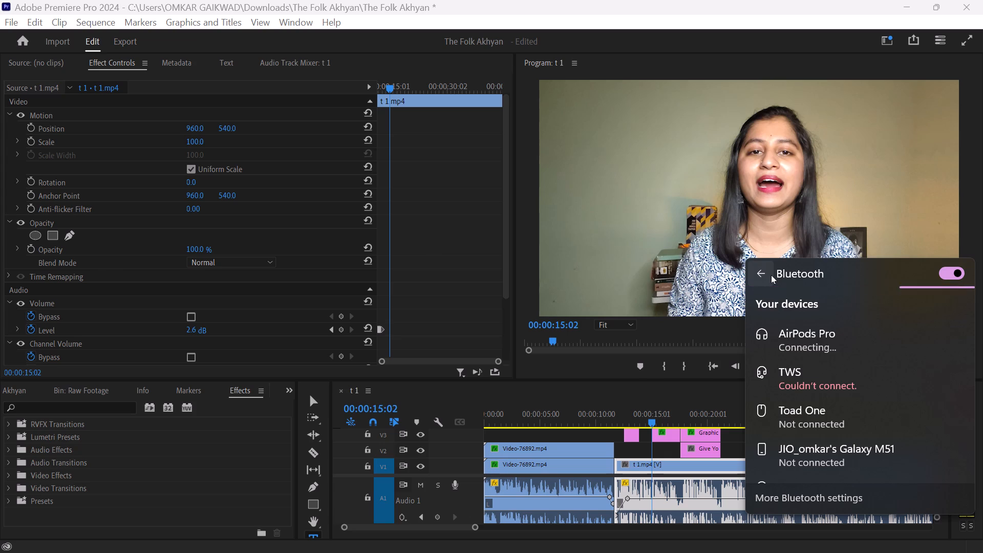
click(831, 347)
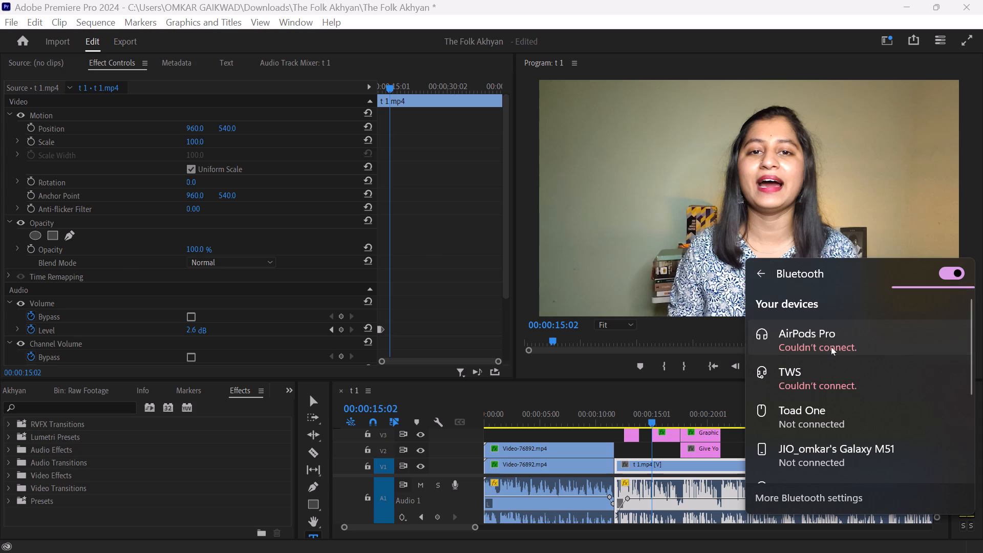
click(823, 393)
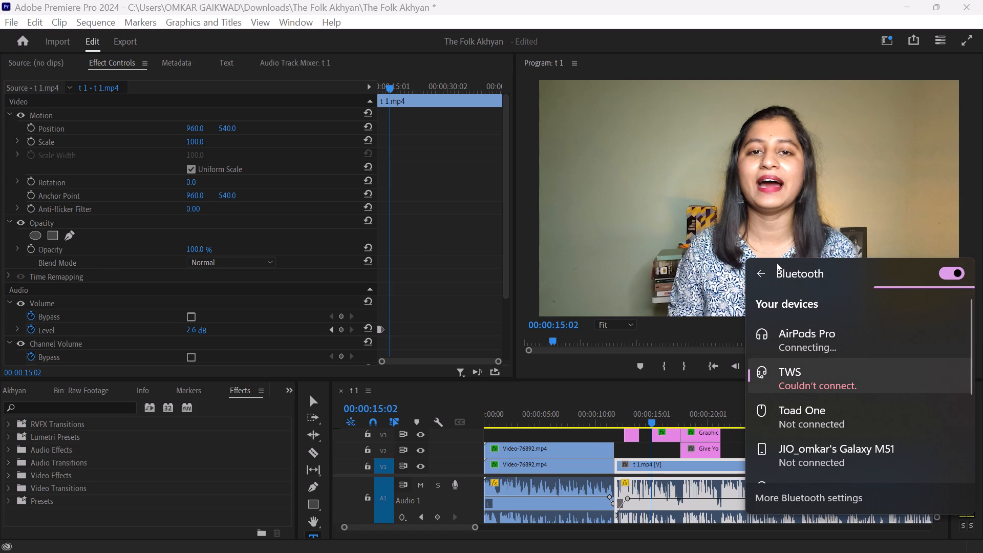
Reload the Windows Bluetooth device list, connect the AirPods Pro, and return to Premiere Pro.
click(759, 283)
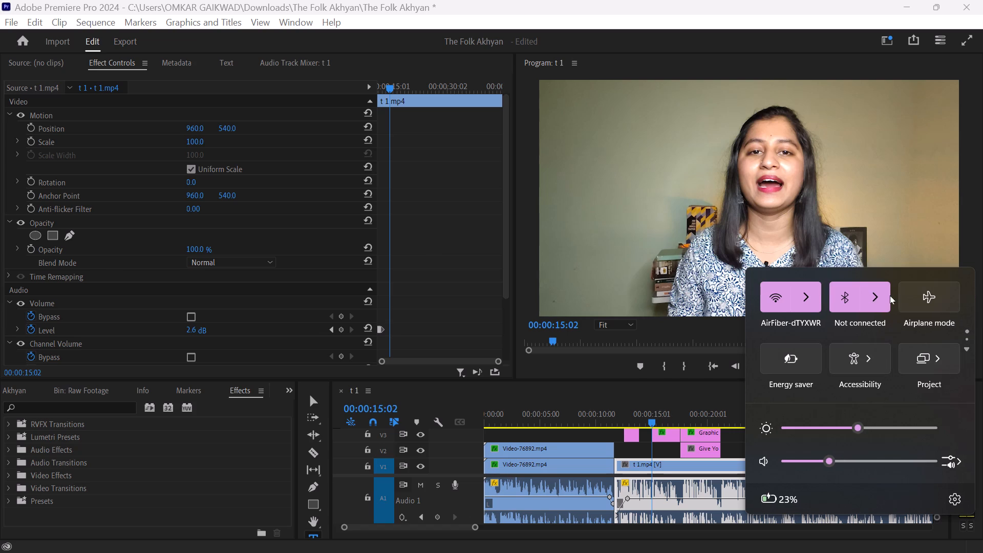
click(884, 295)
click(848, 353)
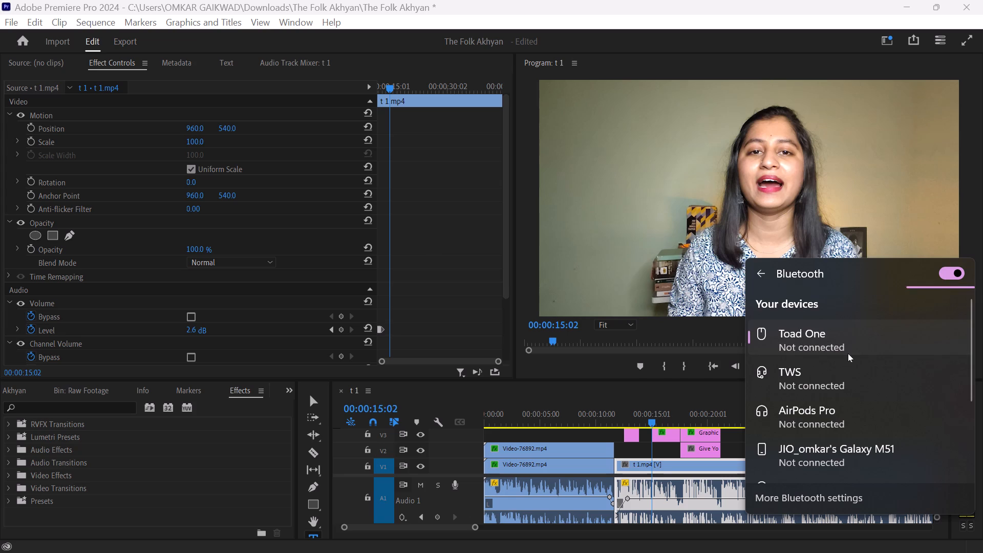
click(822, 430)
drag(822, 430, 489, 399)
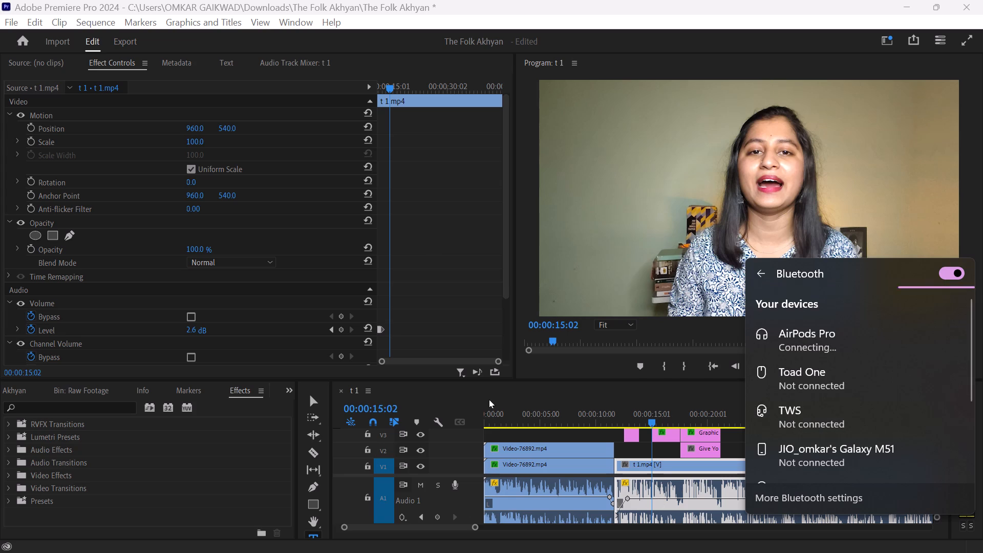
drag(489, 399, 489, 396)
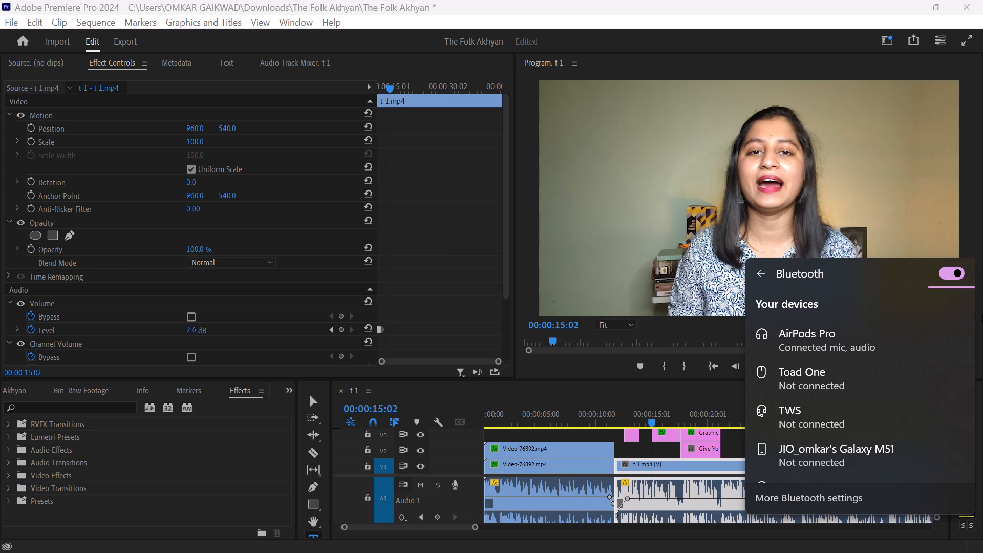
click(758, 272)
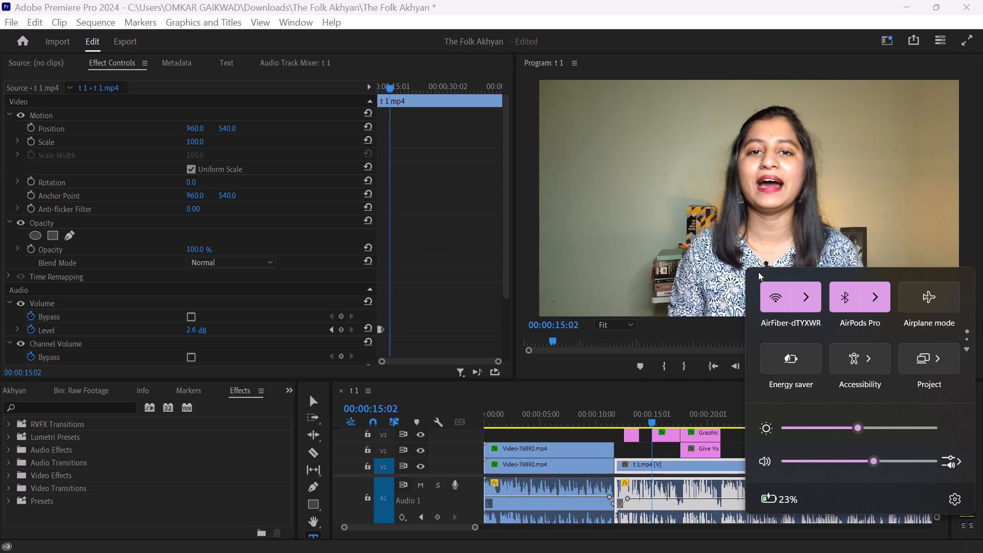
click(665, 291)
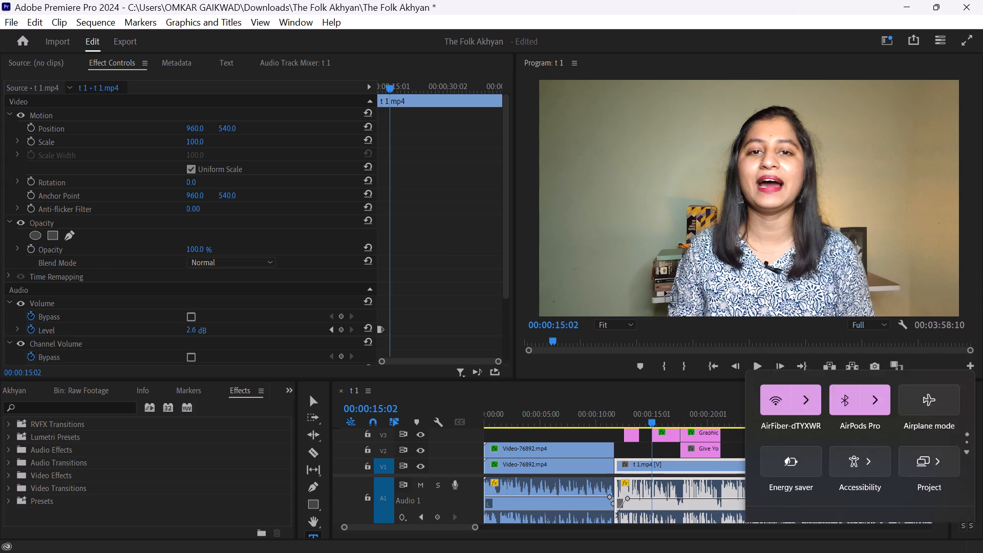
Play and scrub the sequence from 00:00:15:02 to review the "Not a foreign Musical Festical" and "Not a Rockband" titles.
key(space)
key(space)
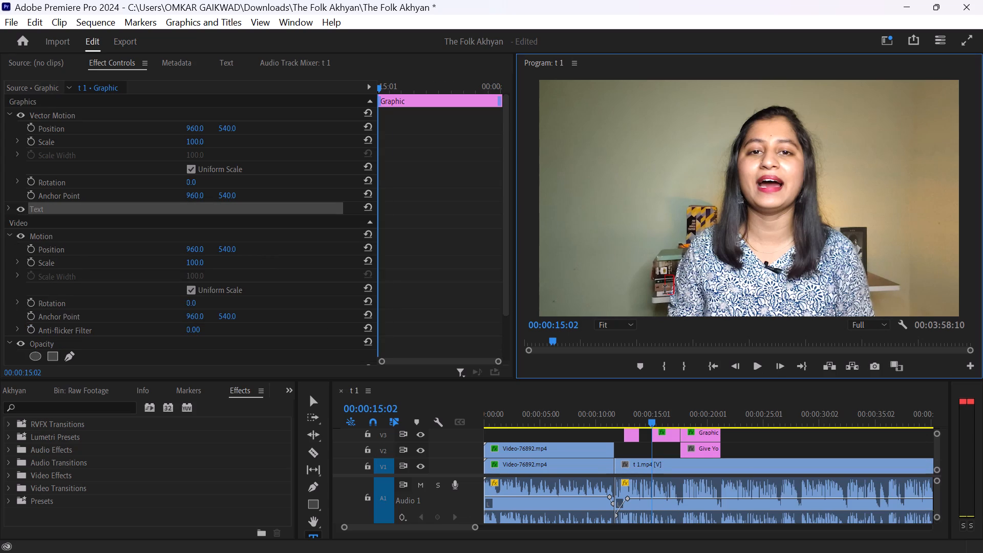
key(space)
click(755, 369)
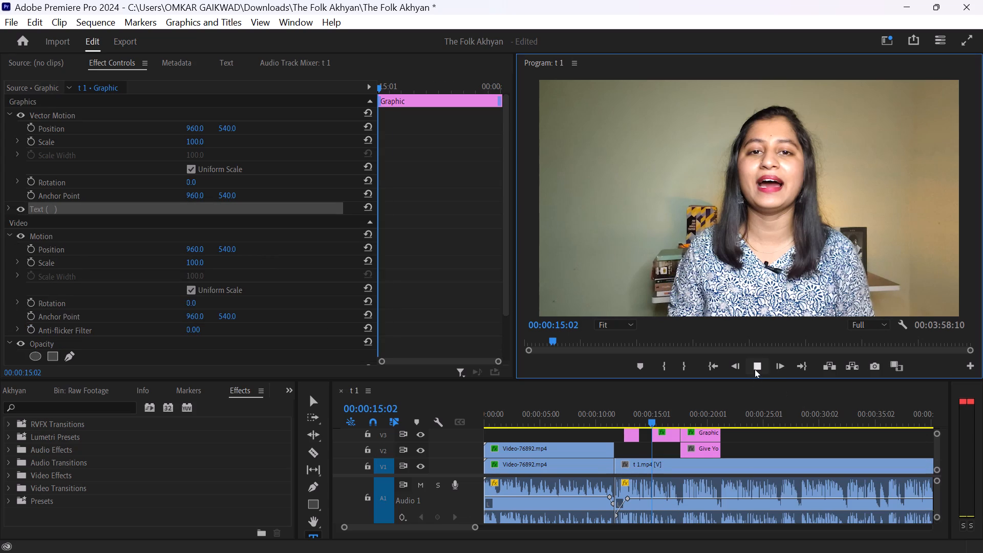
click(755, 369)
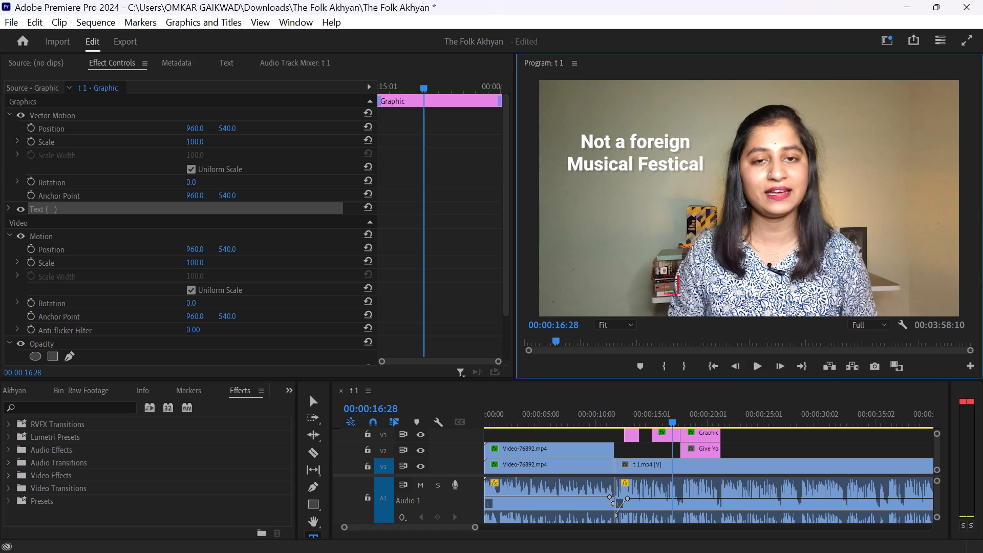
drag(664, 402, 650, 402)
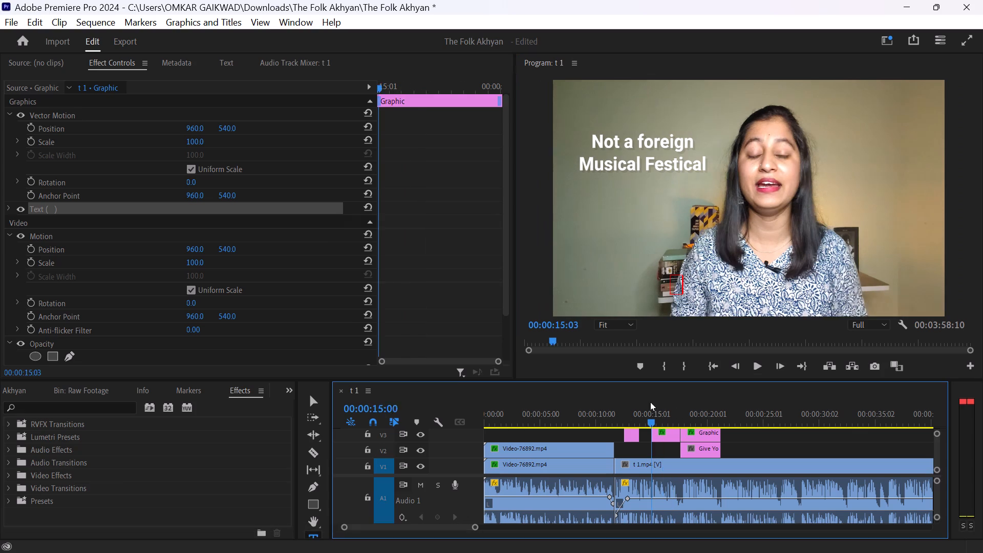
drag(650, 402, 662, 407)
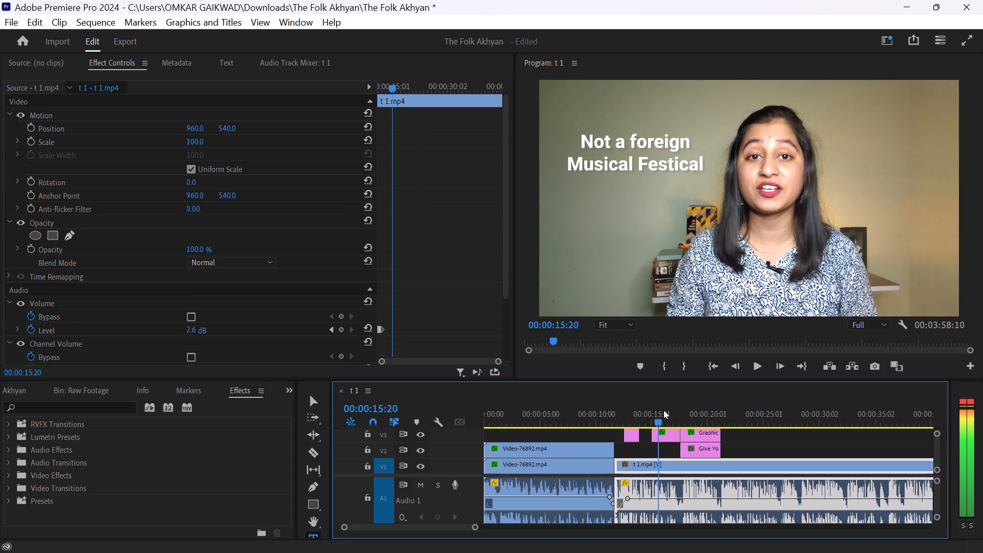
click(663, 438)
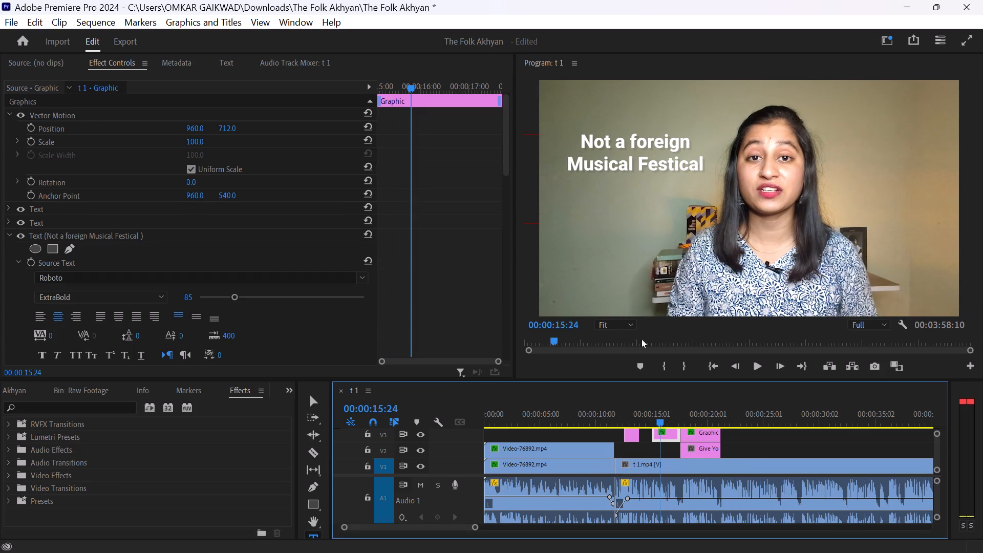
click(637, 431)
click(633, 412)
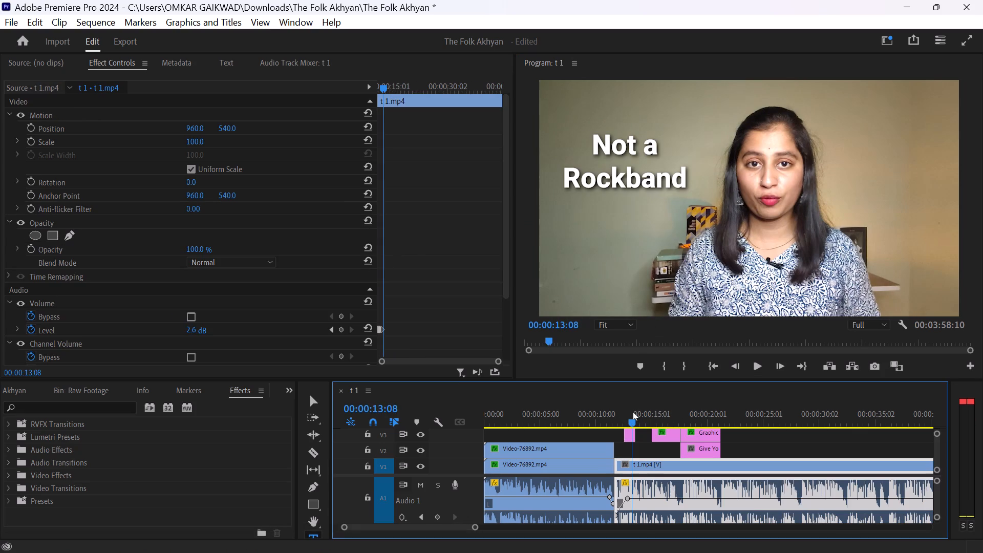
key(ctrl+z)
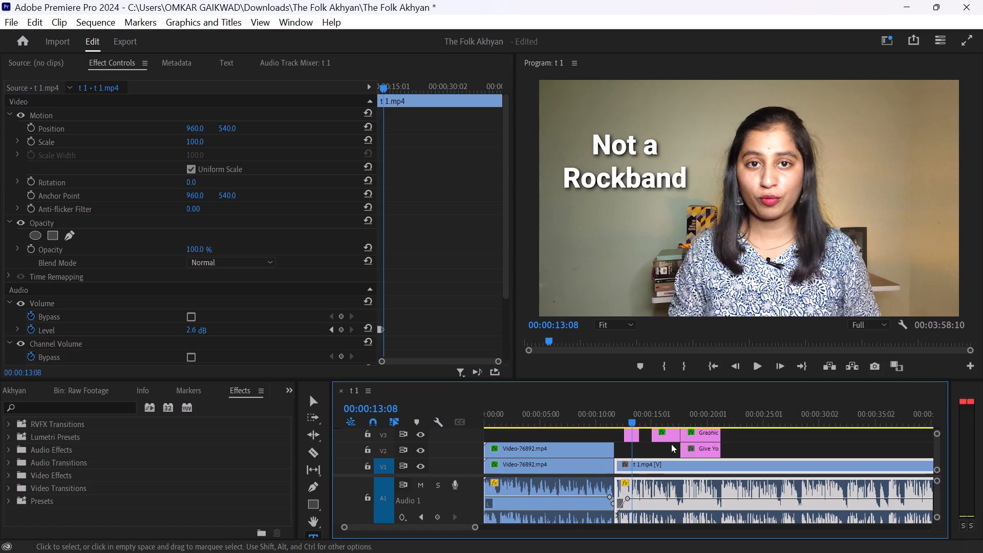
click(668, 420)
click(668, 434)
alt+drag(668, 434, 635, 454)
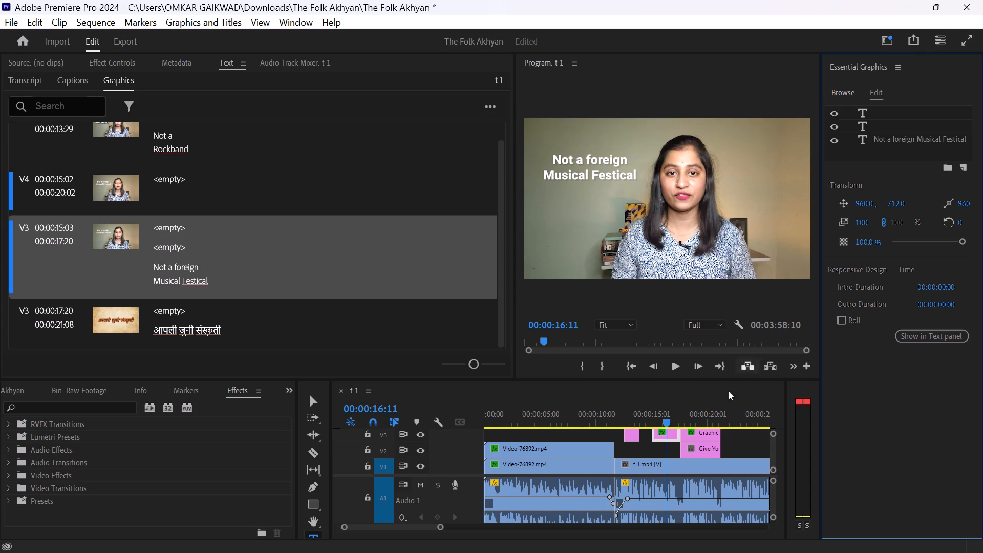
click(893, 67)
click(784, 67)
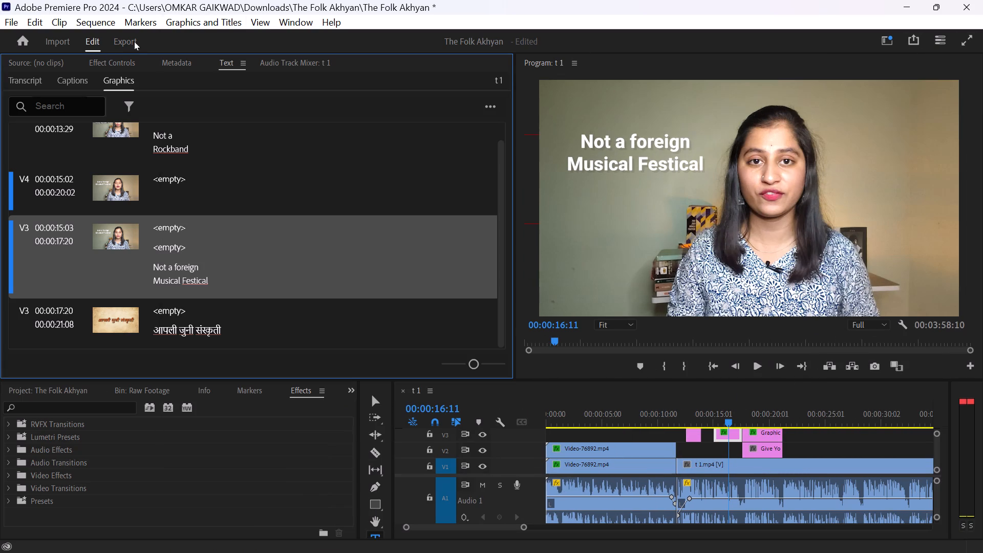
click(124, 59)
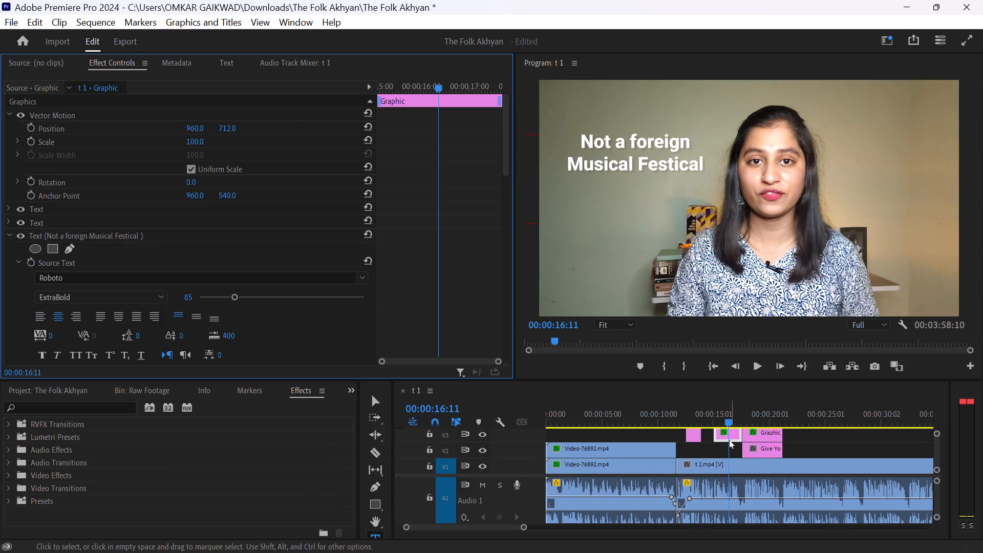
Duplicate the "Not a foreign Musical Festical" title onto V2 beneath the "Not a Rockband" clip and trim its end to match that clip.
alt+drag(723, 434, 692, 455)
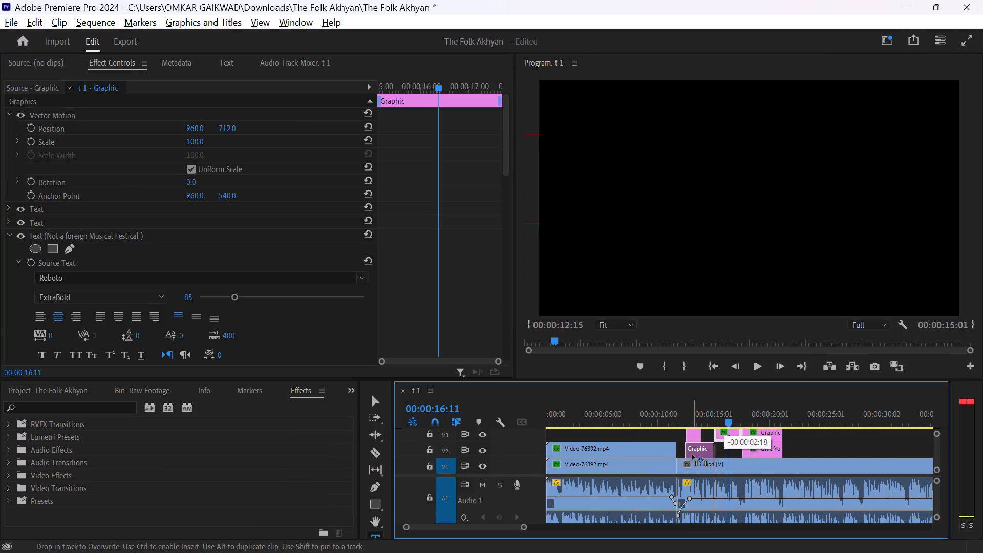
alt+drag(692, 455, 696, 455)
click(706, 455)
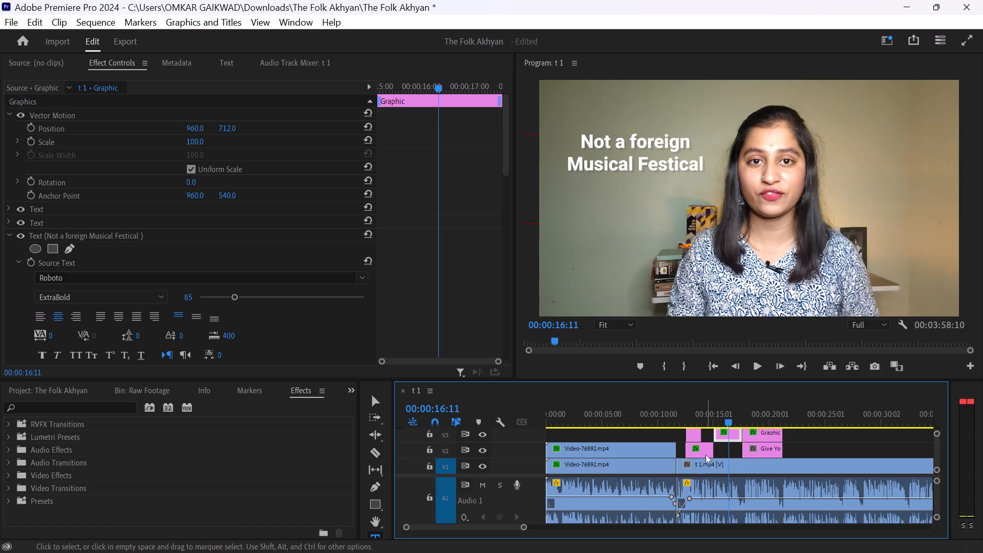
drag(713, 450, 699, 451)
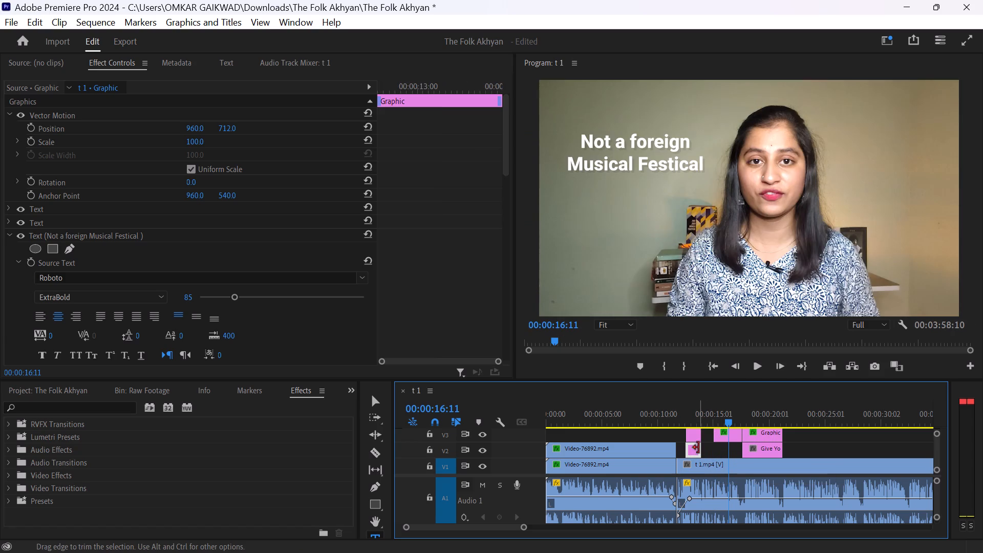
Delete the old "Not a Rockband" title clip from track V3.
click(690, 438)
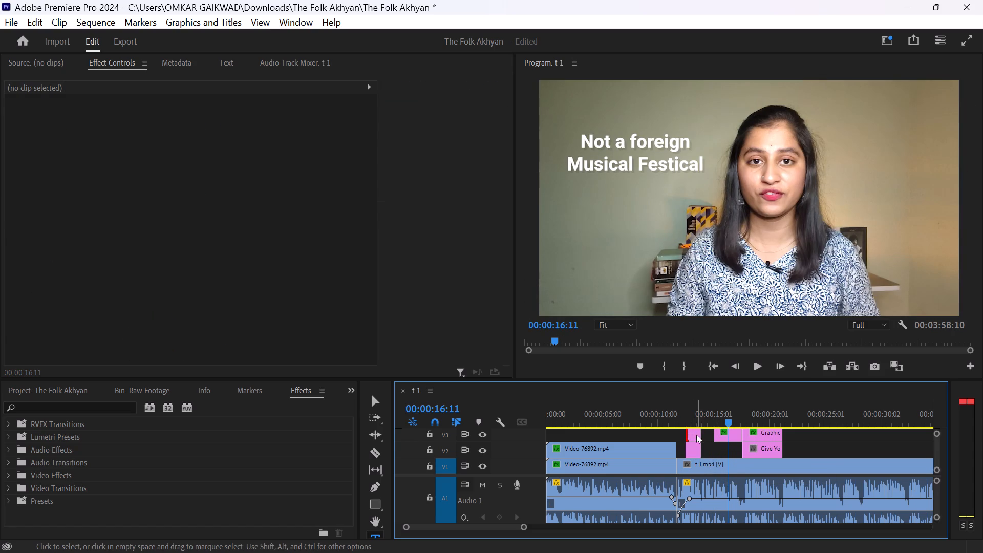
click(694, 436)
click(692, 426)
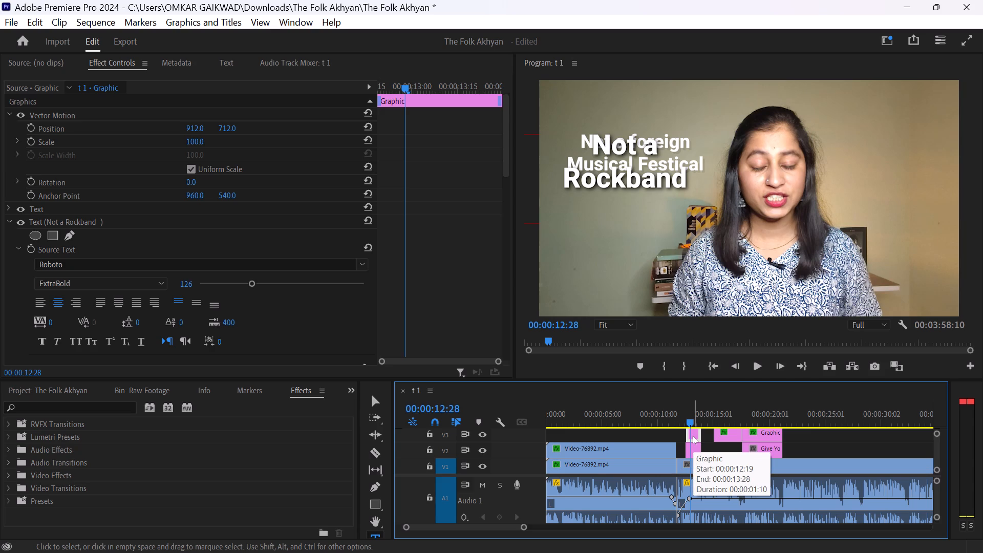
click(693, 436)
key(Delete)
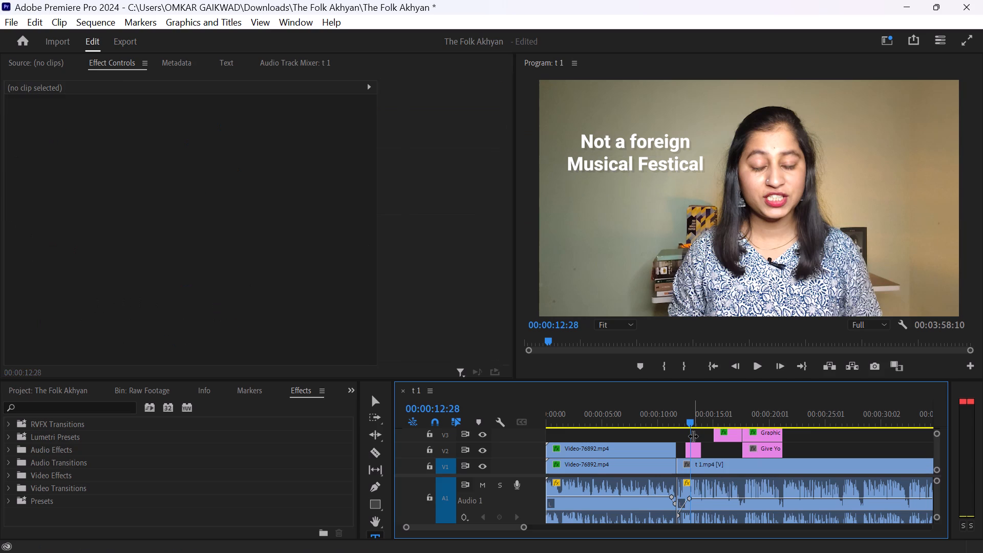
Replace the text of the duplicated title on V2 with "Not A Rockband", putting "Rockband" on a second line.
click(696, 447)
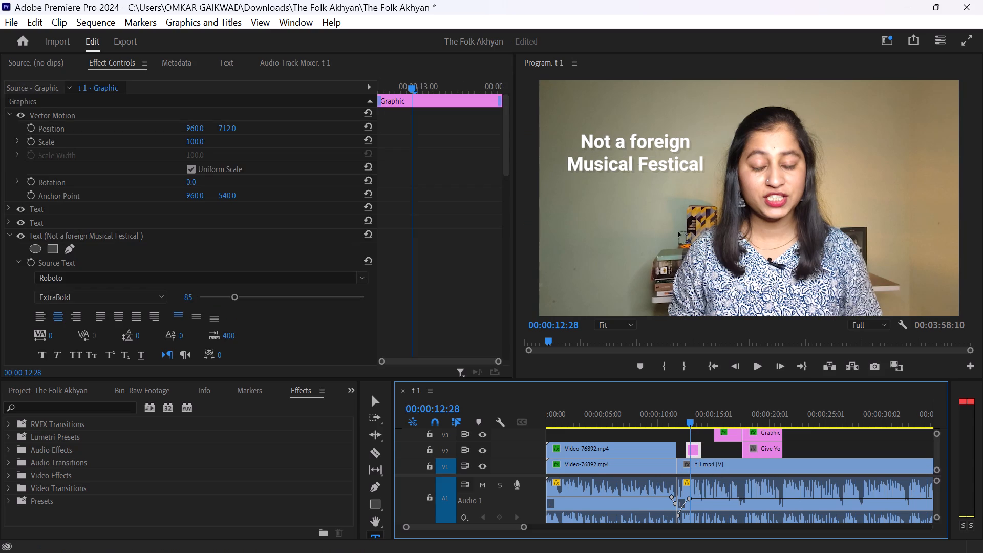
triple_click(611, 140)
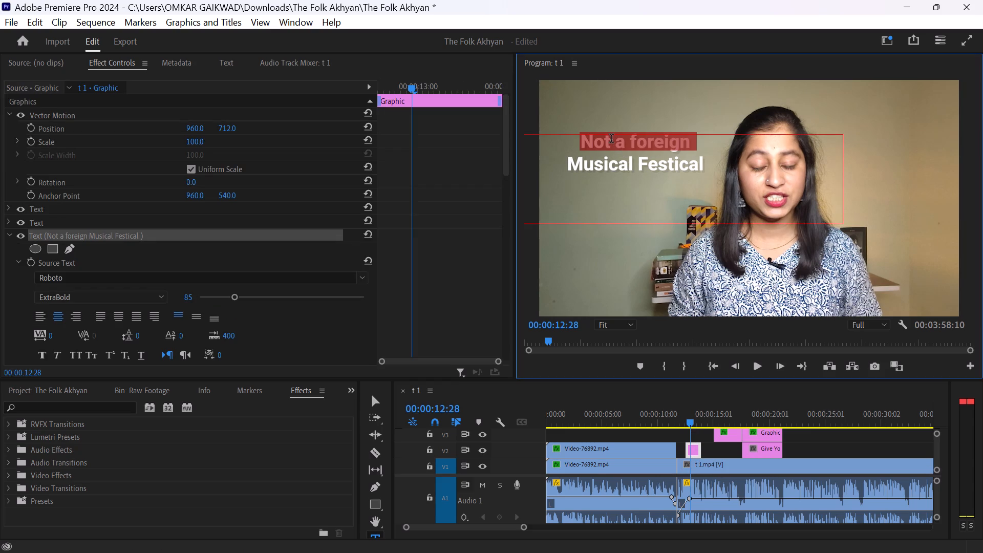
double_click(611, 140)
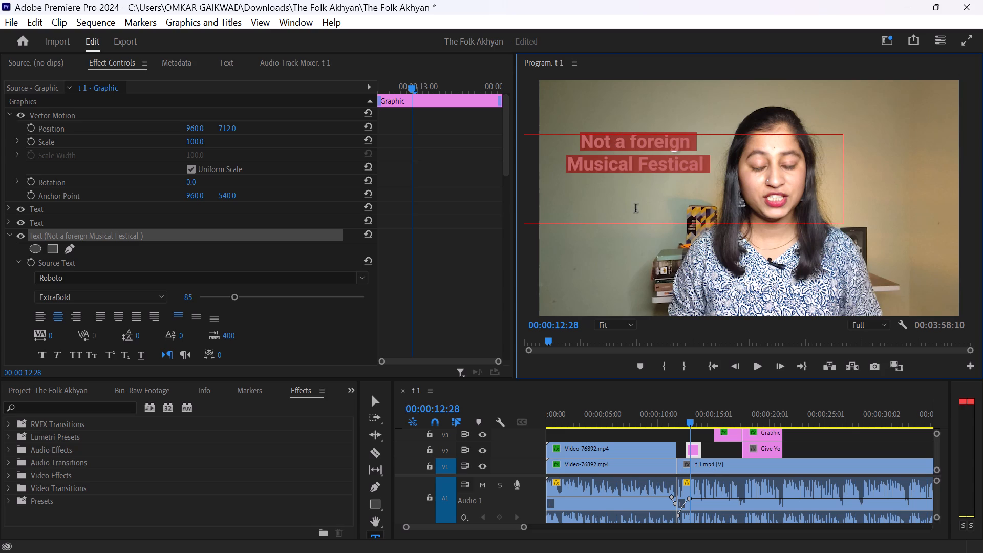
key(shift+m)
key(BackSpace)
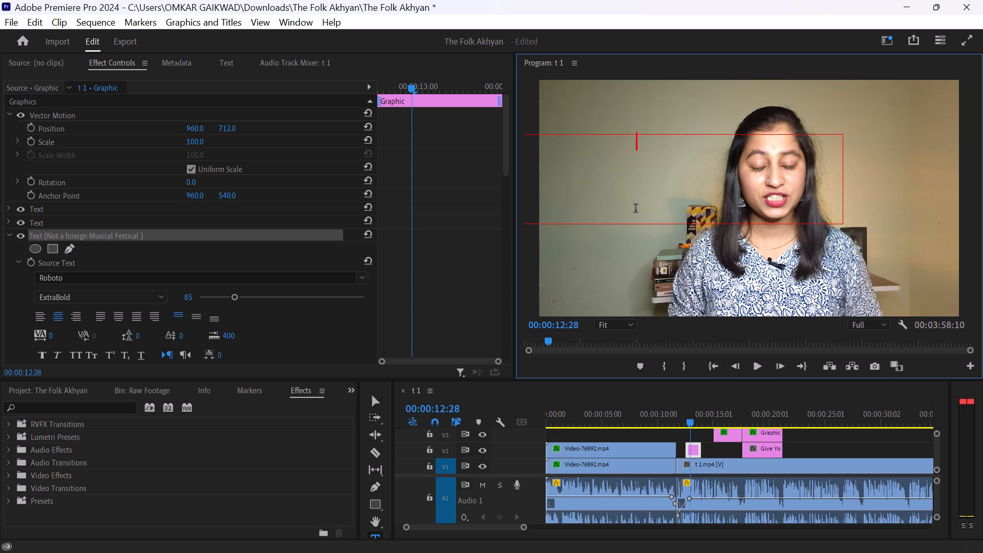
text(Not)
key(space)
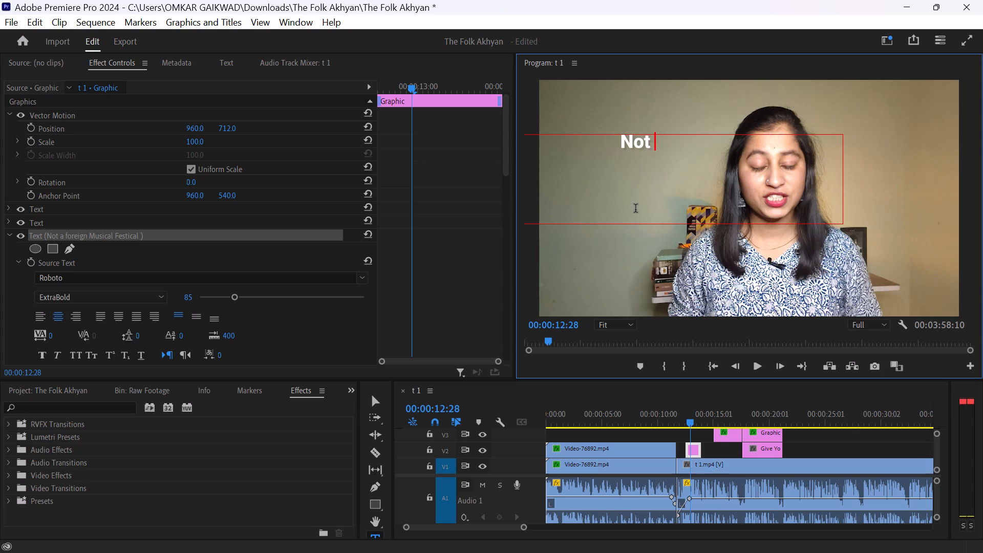
text(A)
key(space)
key(Return)
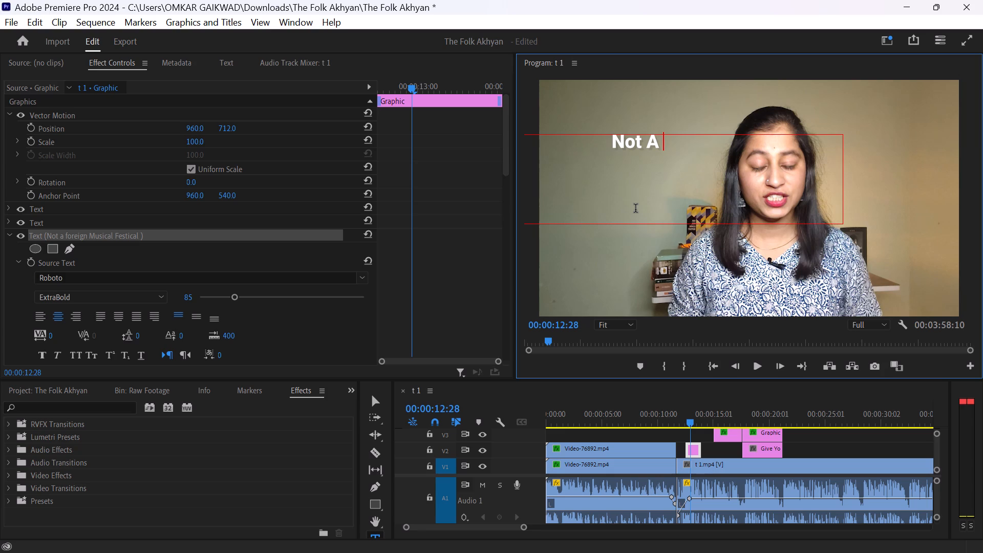
text(Roc)
text(kband)
key(space)
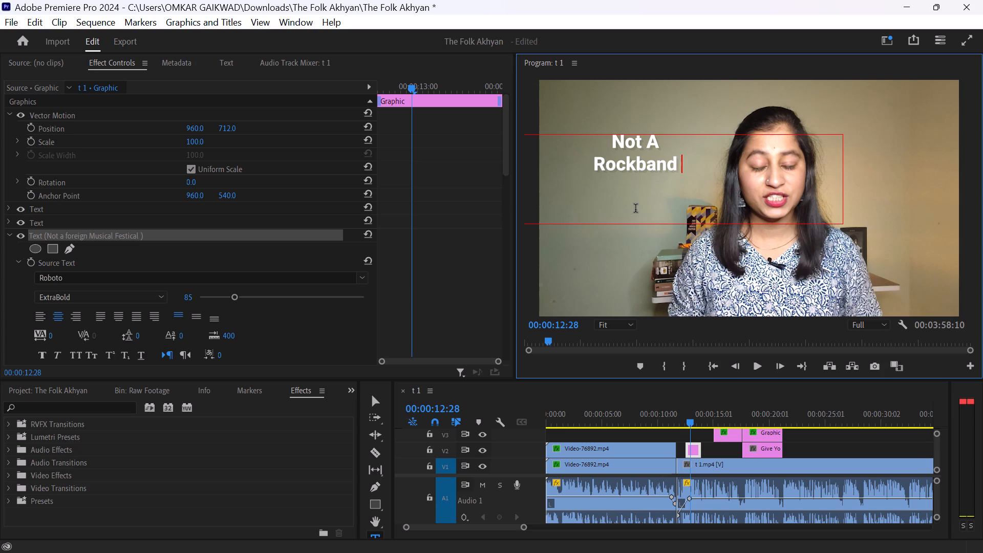
Play the sequence full screen from 00:00:07:12, pausing repeatedly to review the intro and the title moments.
drag(642, 422, 601, 422)
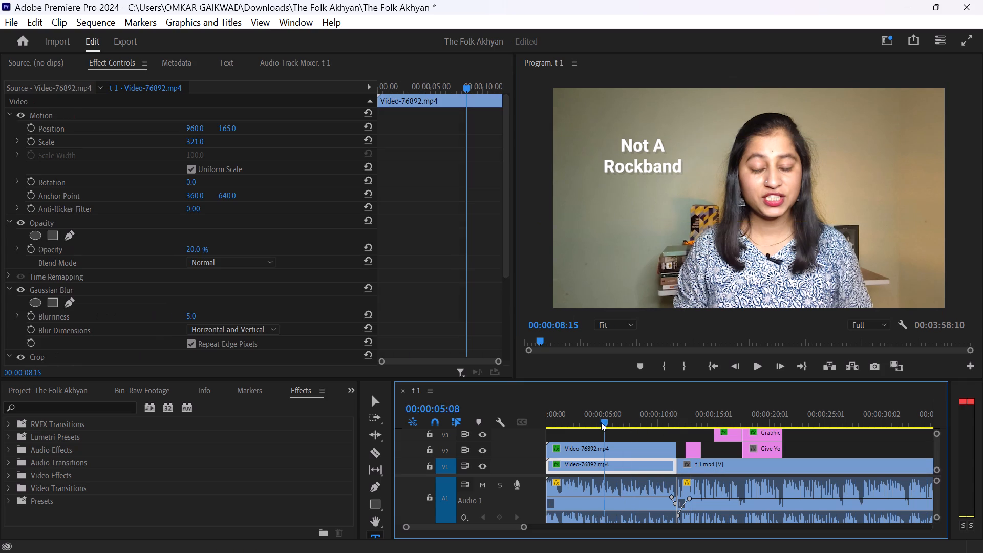
drag(601, 422, 630, 415)
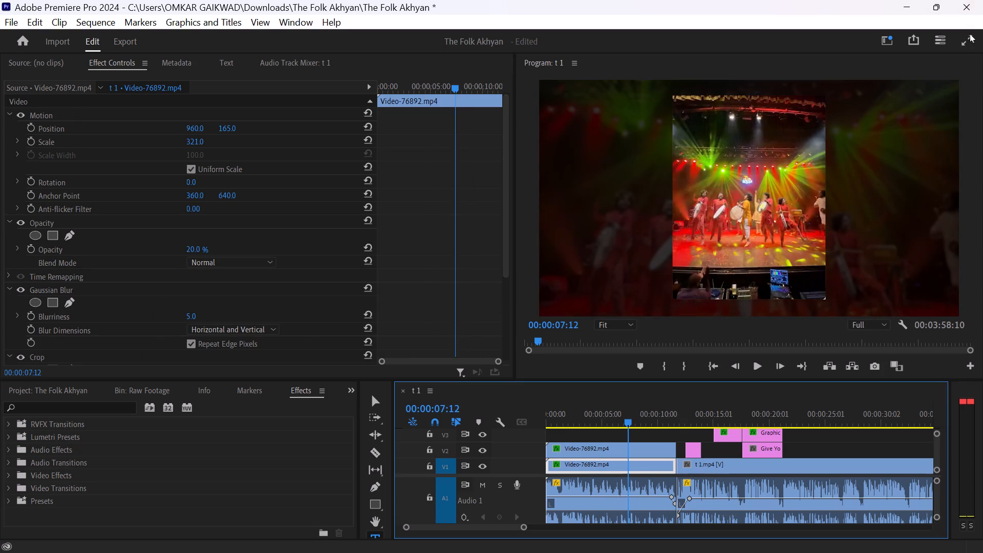
click(970, 38)
key(space)
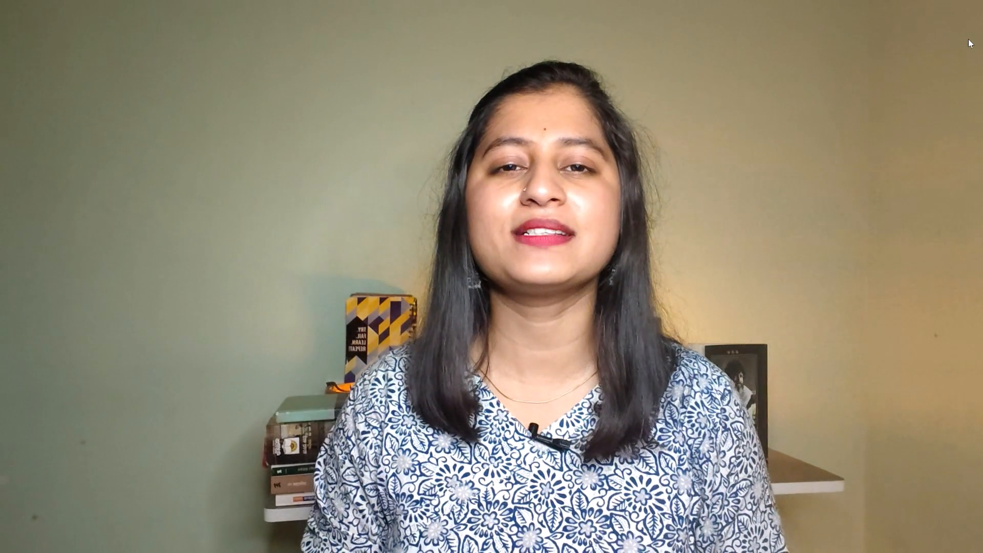
key(space)
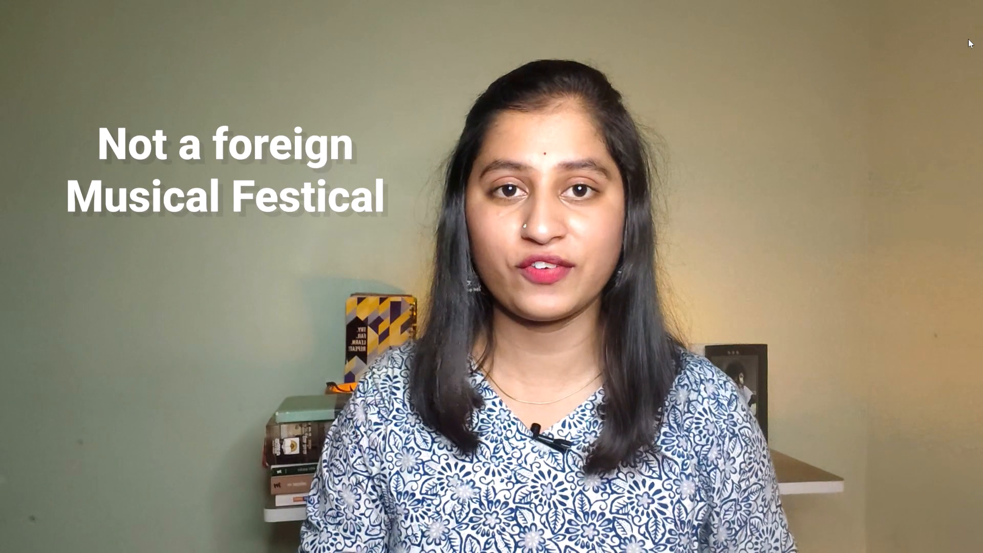
key(space)
key(space)
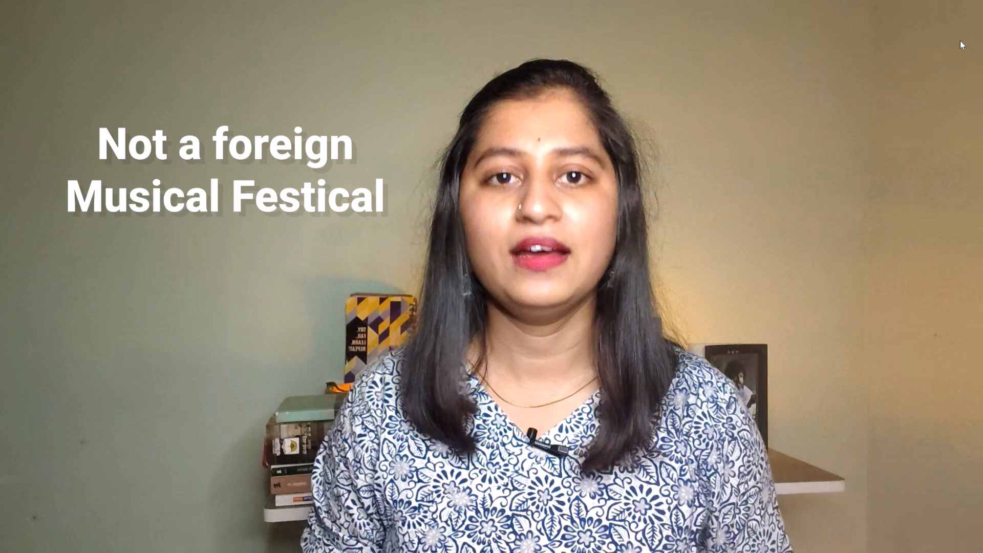
key(space)
key(space)
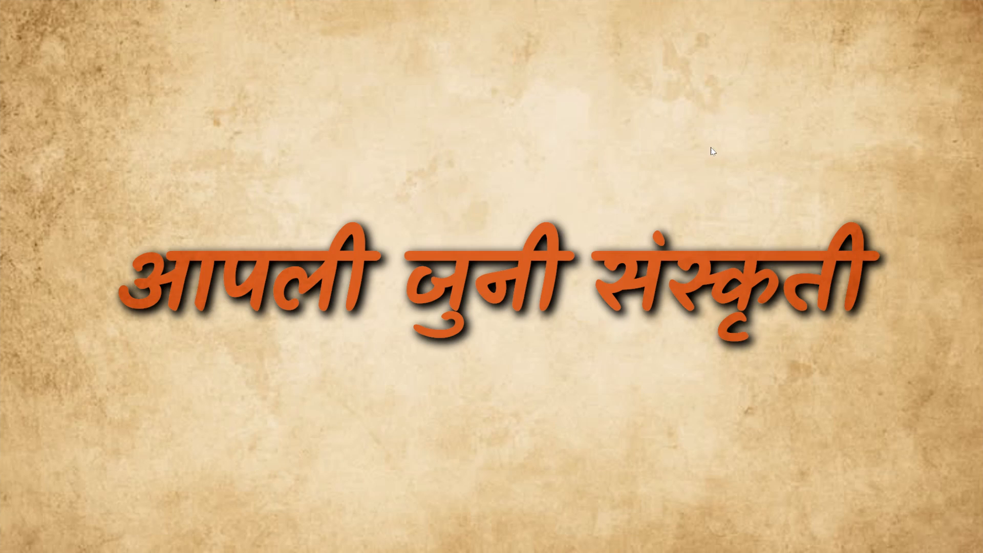
key(space)
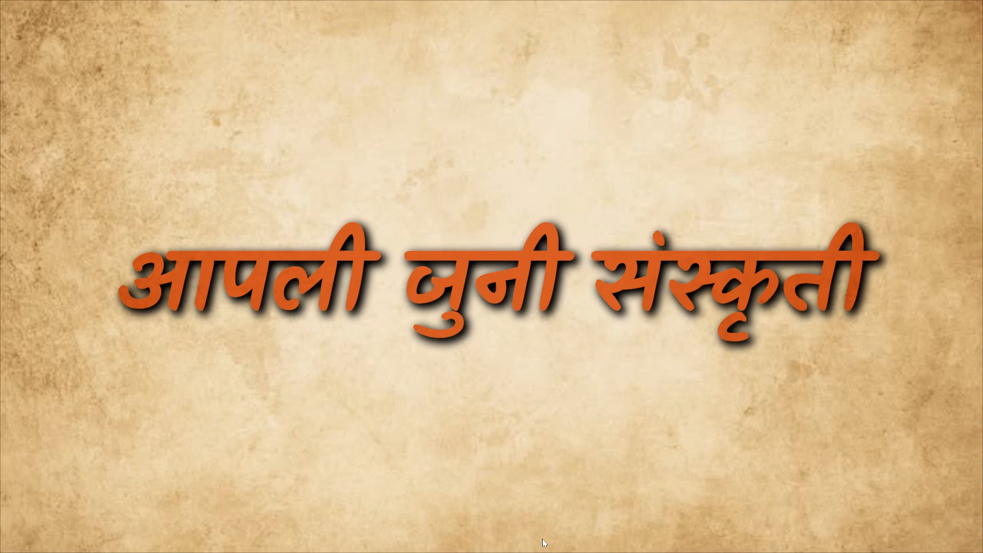
key(space)
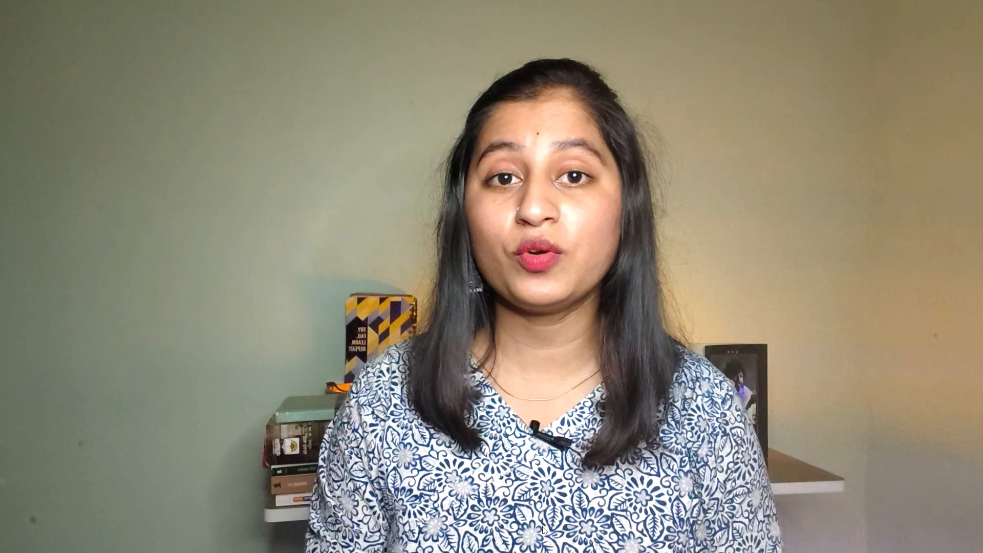
key(space)
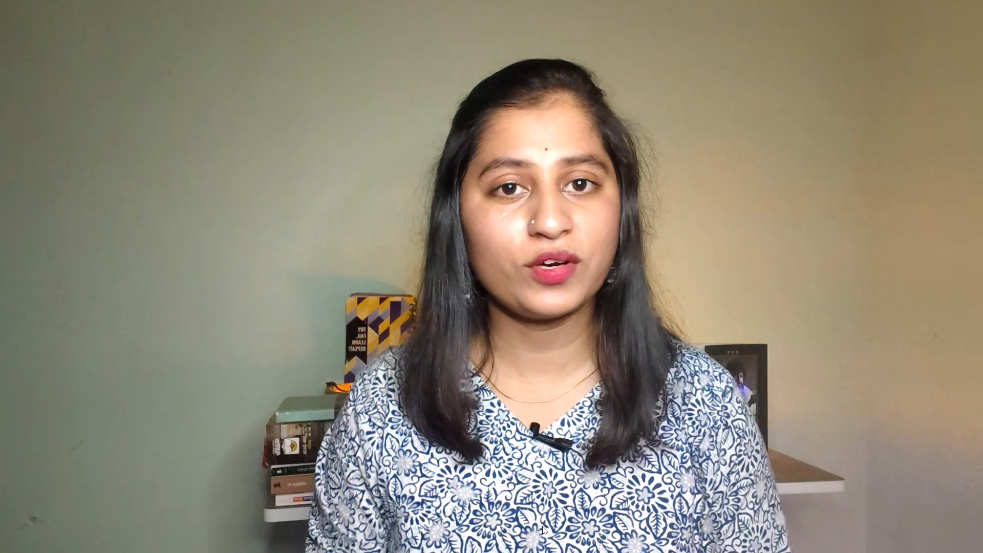
key(space)
key(space)
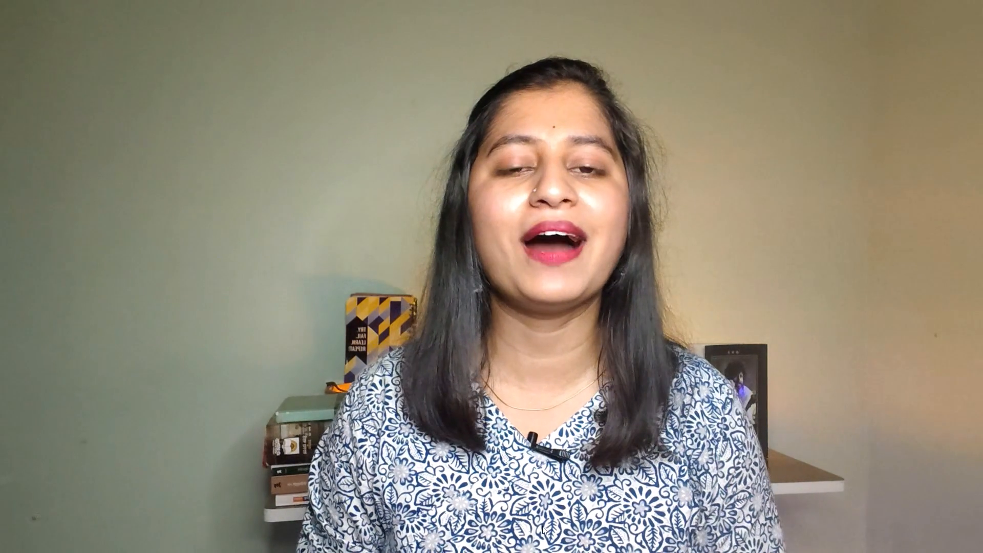
key(space)
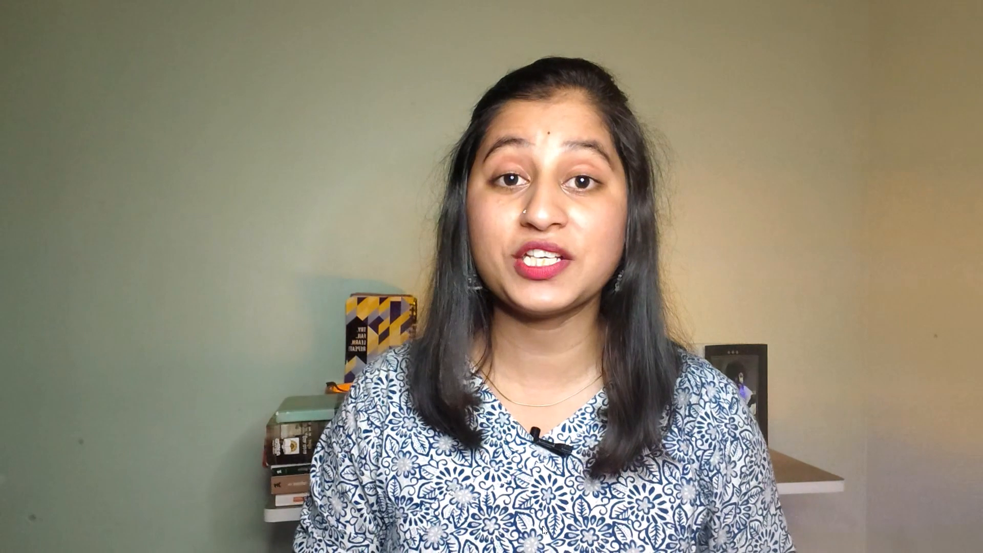
key(space)
key(space)
key(space)
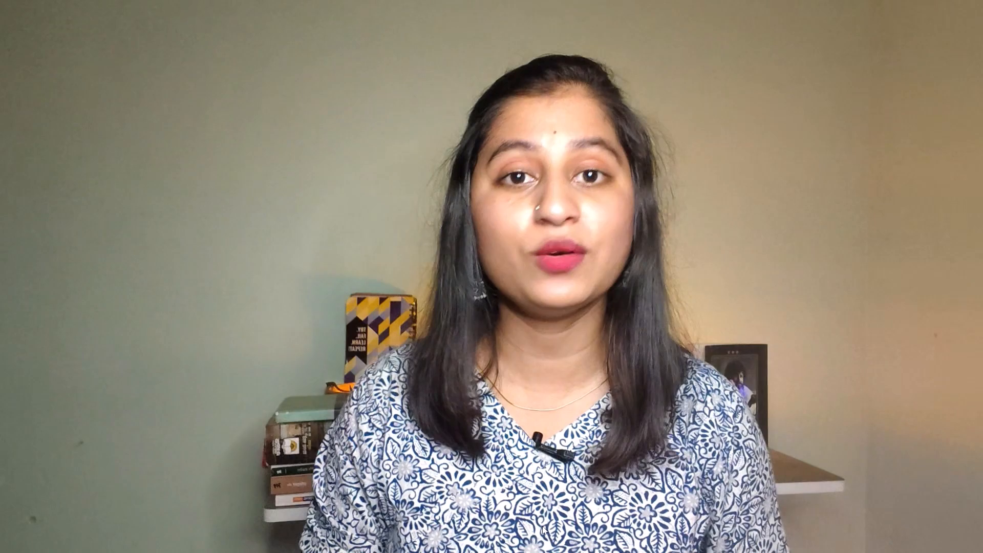
key(space)
key(space)
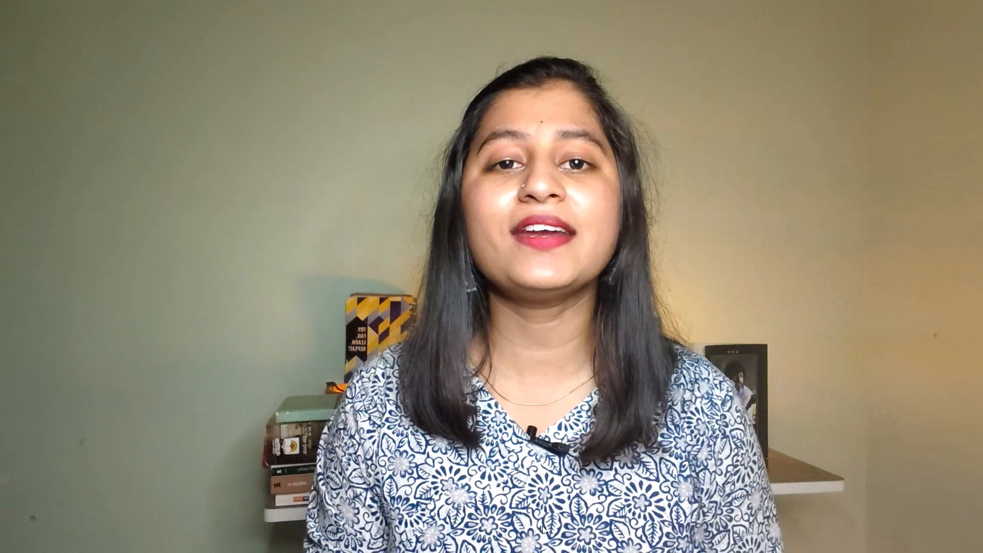
key(space)
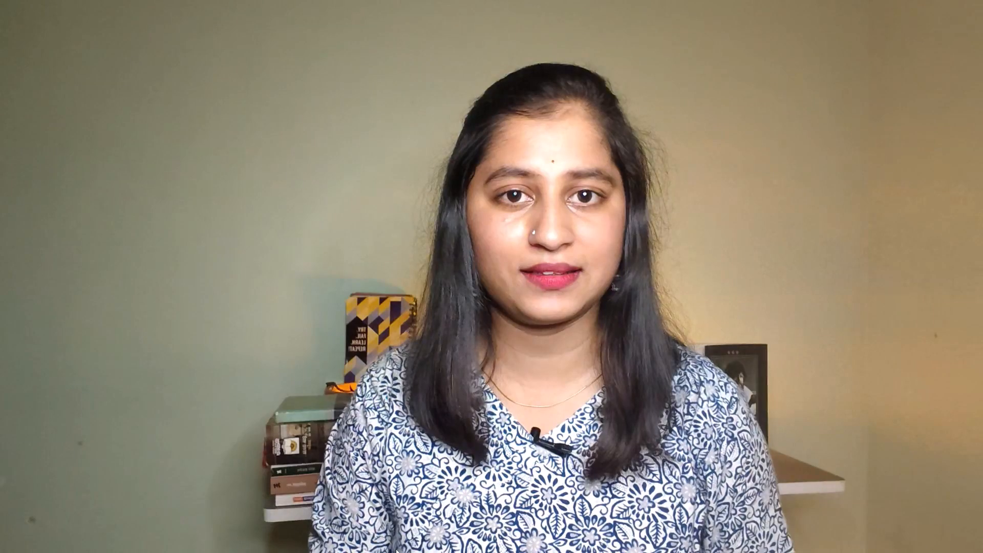
Step back to the Marathi title card, replay up to the "Not A Rockband" title, and exit full-screen playback.
key(shift+Left)
key(shift+Left)
key(shift+Left)
key(shift+Left)
key(shift+Left)
key(shift+Left)
key(shift+Left)
key(shift+Left)
key(shift+Left)
key(shift+Left)
key(shift+Left)
key(shift+Left)
key(shift+Left)
key(shift+Left)
key(shift+Left)
key(shift+Left)
key(shift+Left)
key(shift+Left)
key(shift+Left)
key(shift+Left)
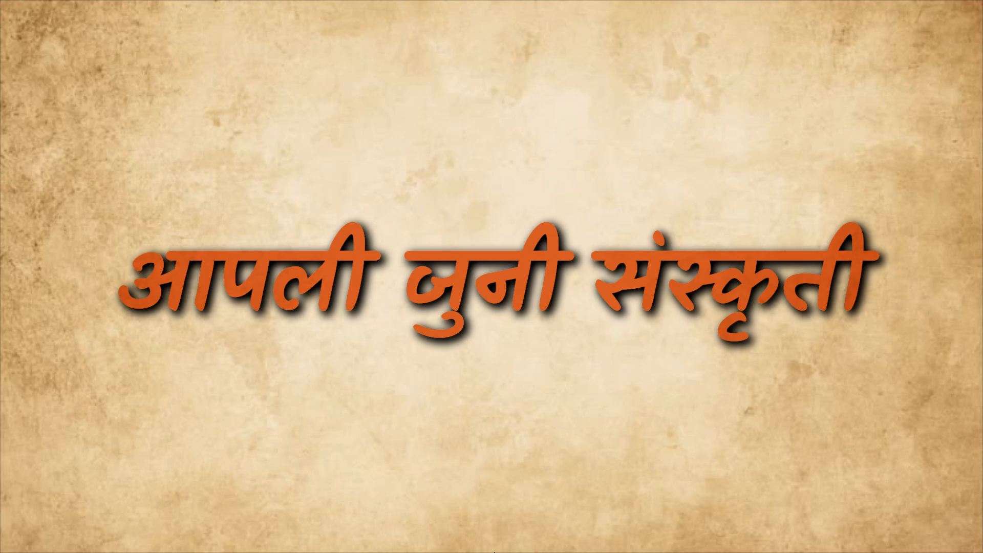
key(space)
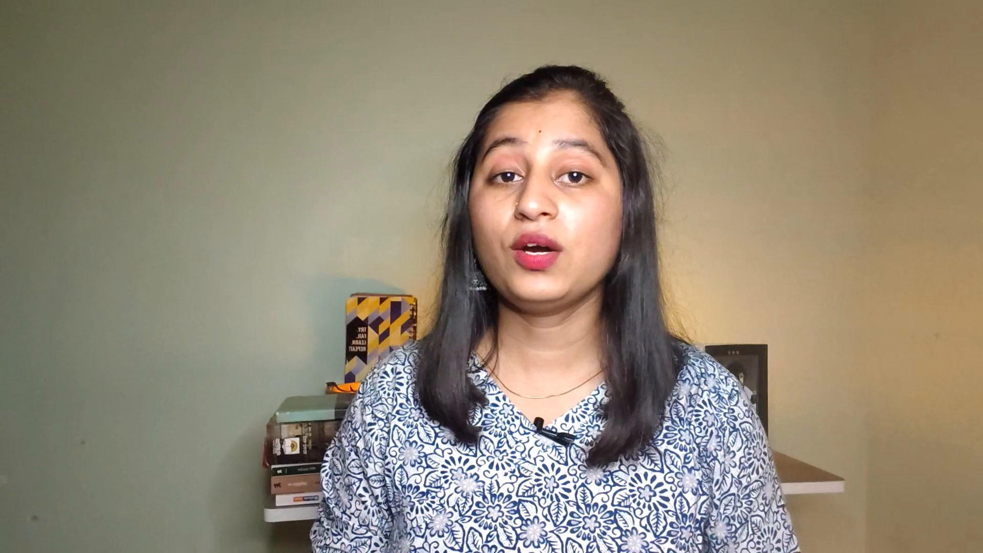
key(space)
key(Escape)
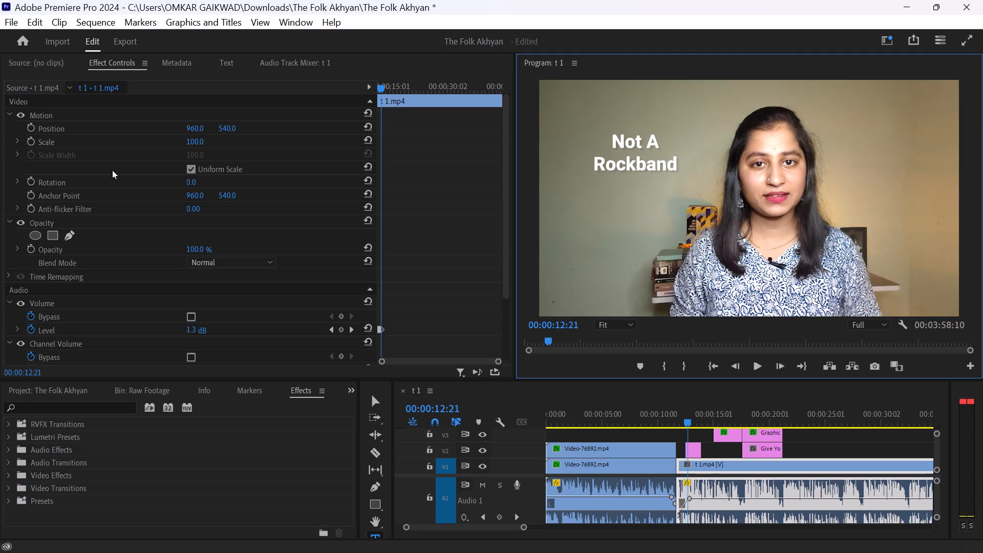
Apply faux bold to all of the "Not A Rockband" title text.
click(609, 160)
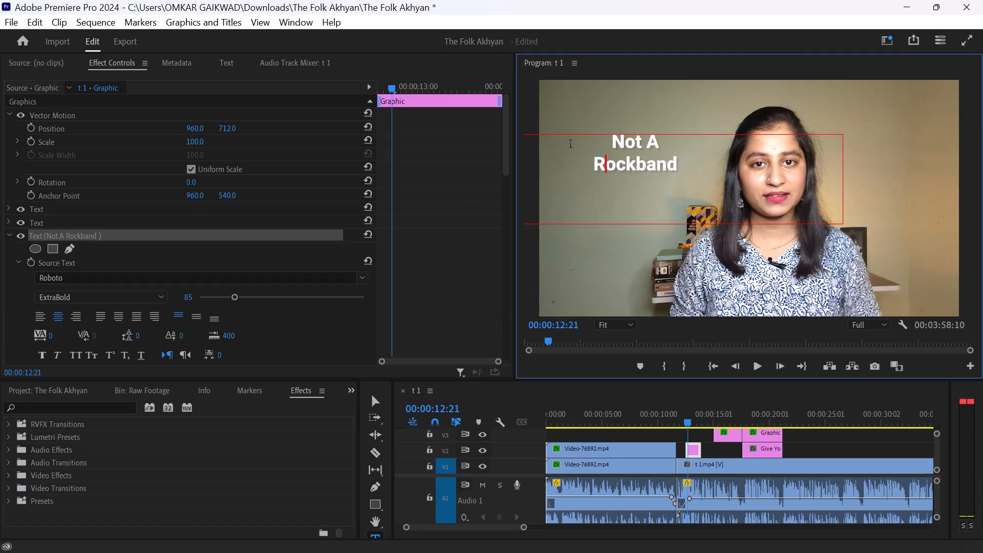
key(ctrl+a)
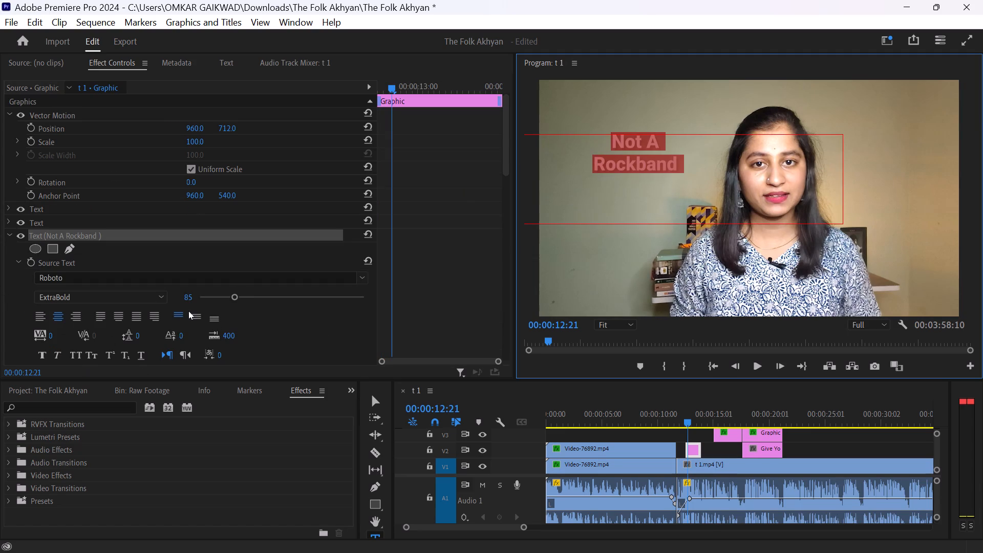
scroll(191, 308, down, 5)
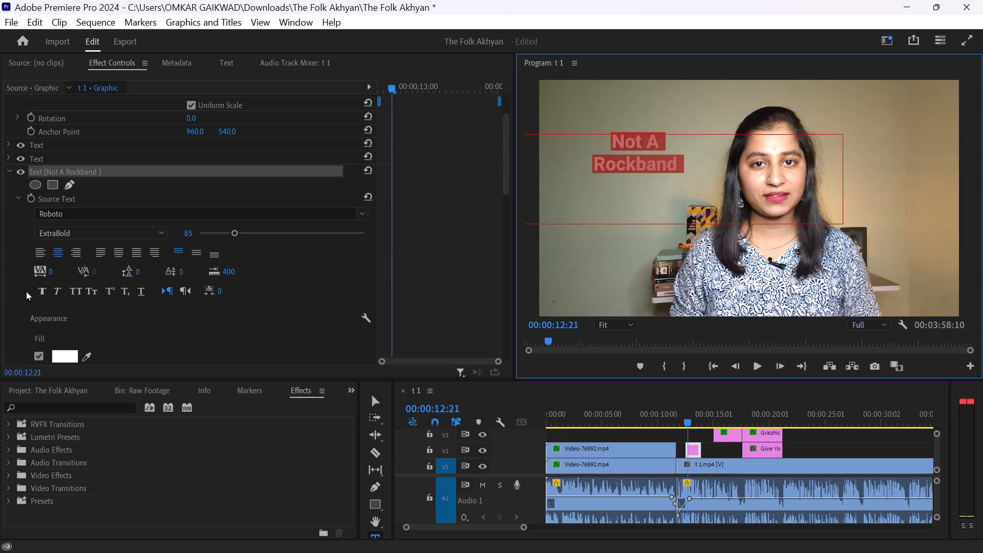
click(47, 292)
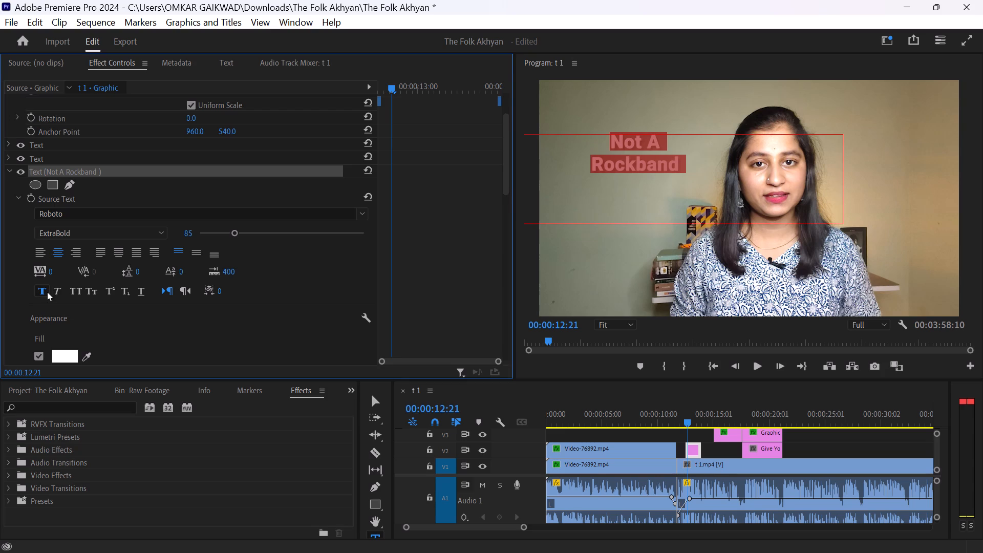
Change the fill colour of the "Not A Rockband" text to a saturated golden yellow.
scroll(122, 277, down, 6)
click(68, 276)
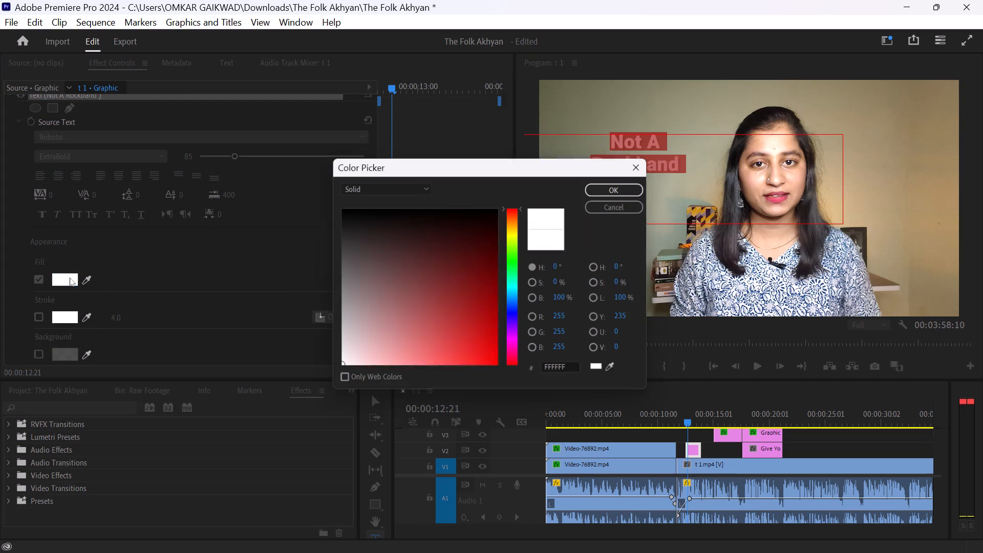
drag(512, 232, 516, 227)
drag(443, 317, 494, 388)
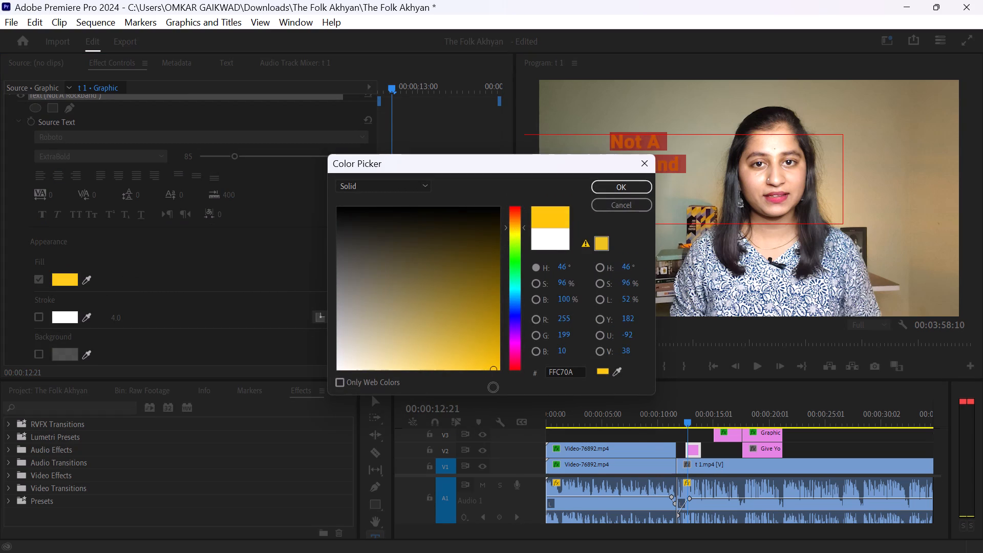
drag(494, 388, 505, 385)
click(621, 193)
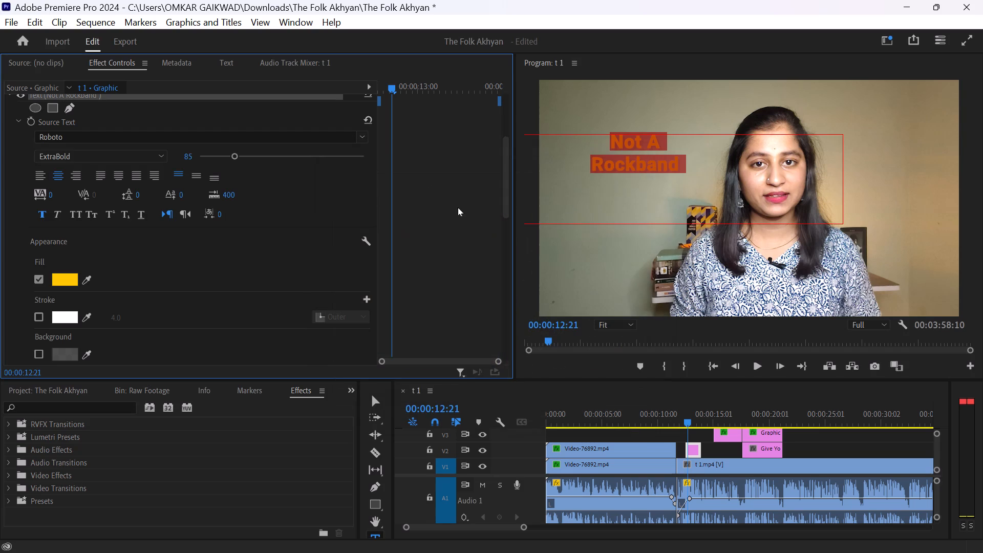
click(631, 156)
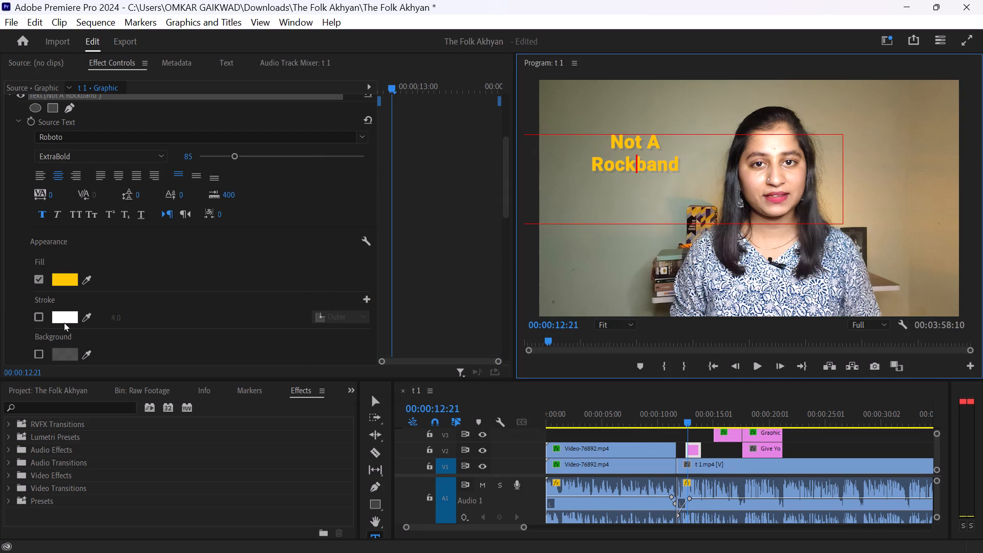
Add a black outer stroke with a width of 1.0 to the "Not A Rockband" title text.
click(34, 315)
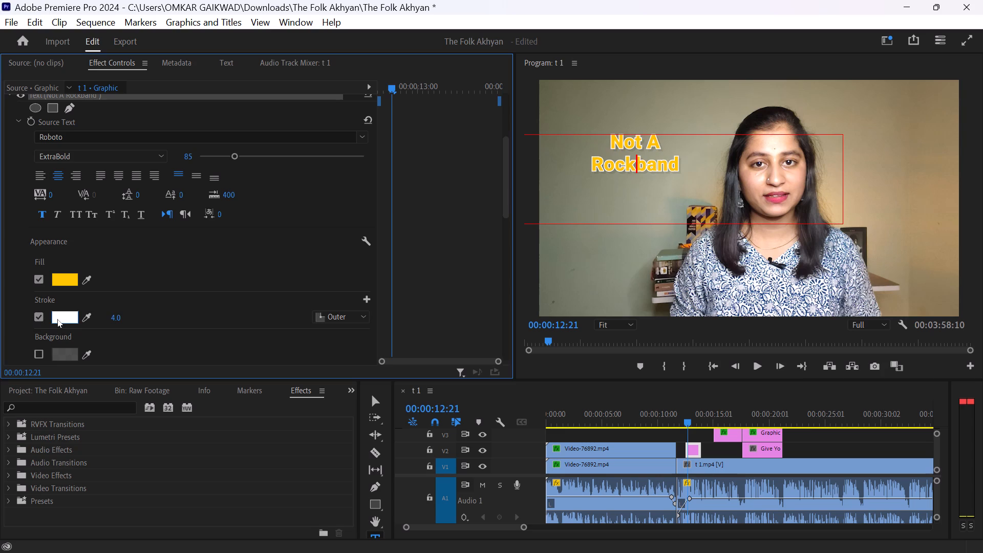
click(59, 319)
drag(395, 257, 319, 185)
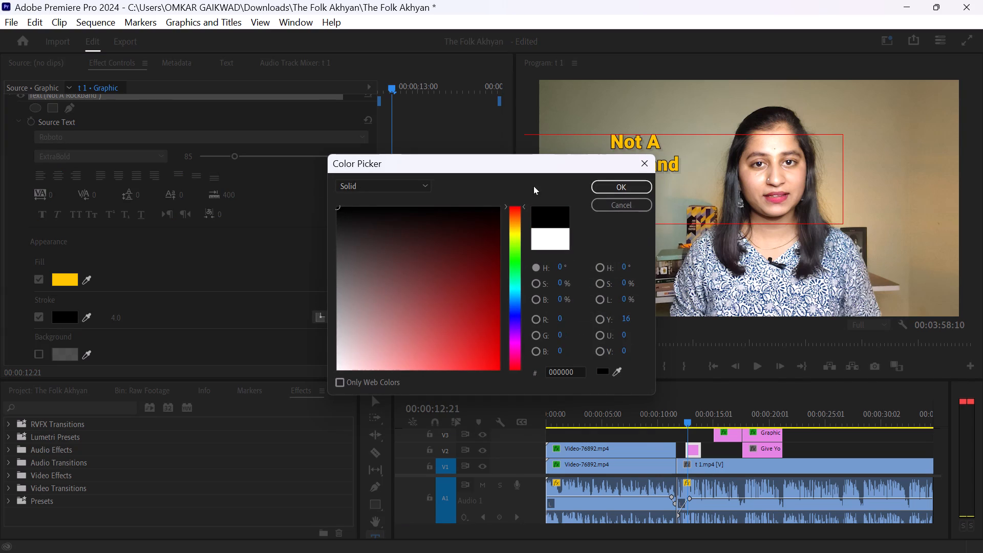
click(620, 181)
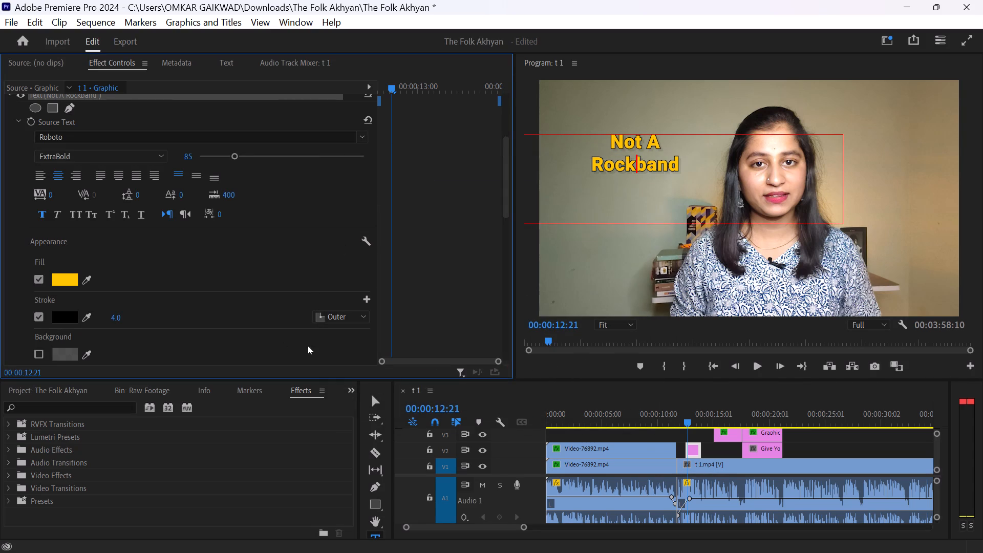
scroll(318, 299, down, 3)
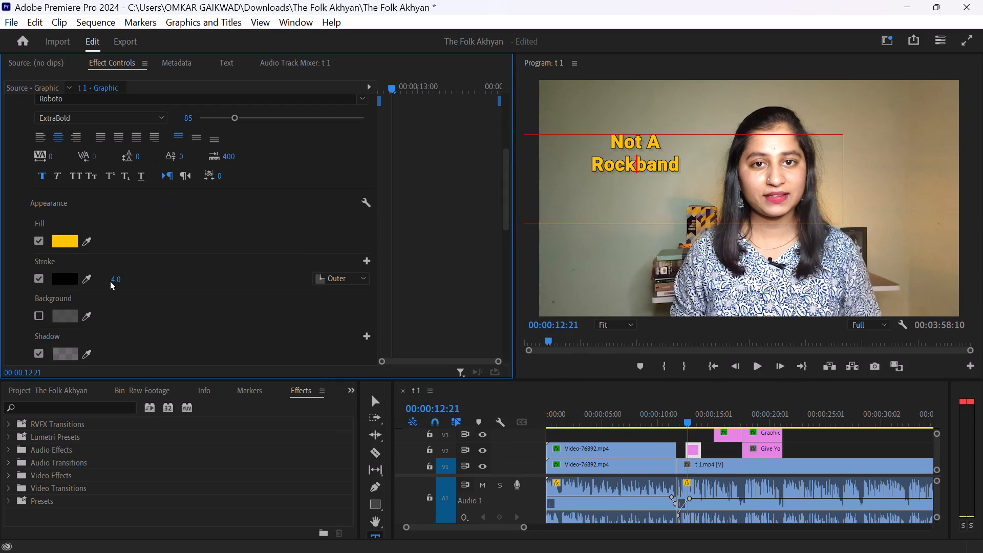
drag(117, 277, 111, 277)
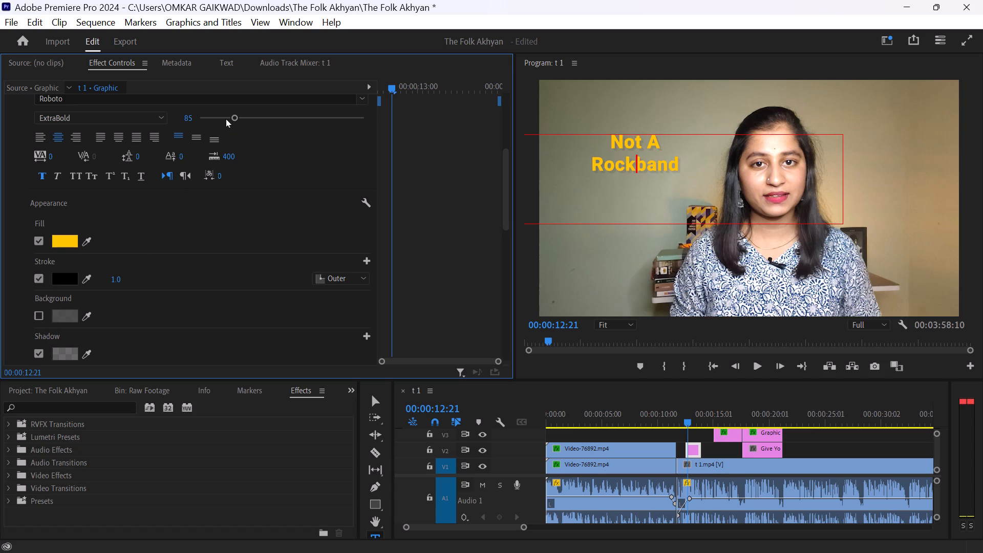
Enlarge the "Not A Rockband" title text to font size 142.
drag(237, 119, 257, 120)
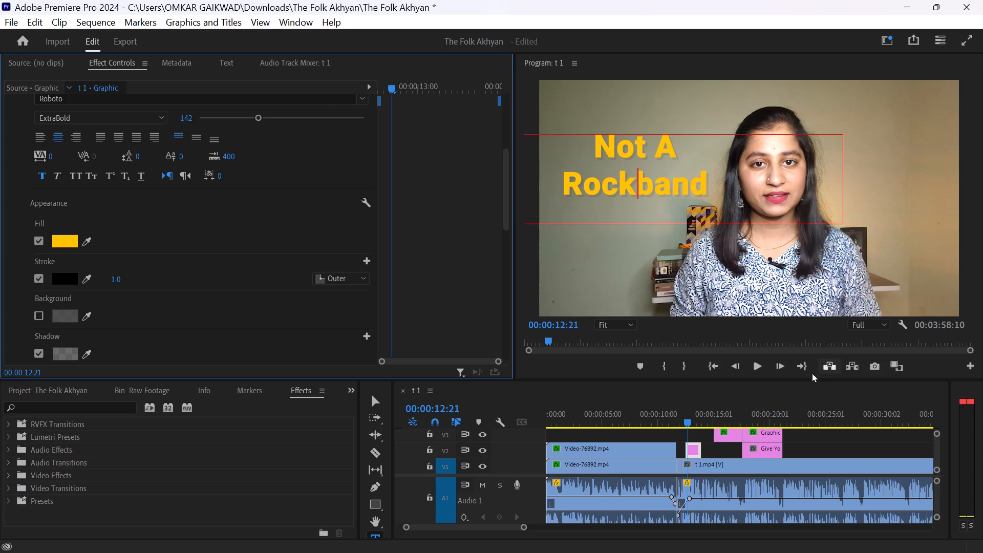
Play the sequence full screen from 00:00:10:28 through the "Not A Rockband" title to review its new look, and exit full screen.
click(661, 410)
key(space)
key(space)
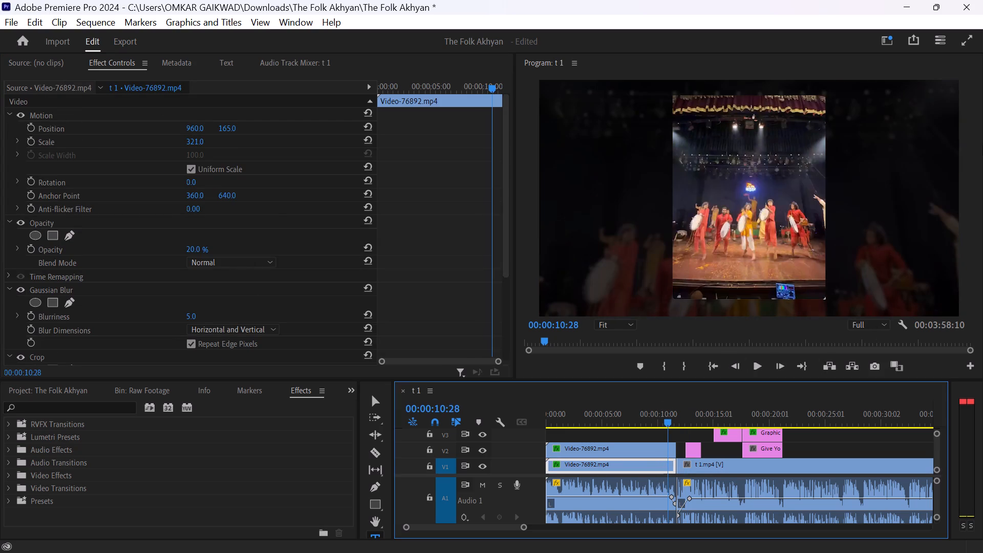
click(970, 34)
key(space)
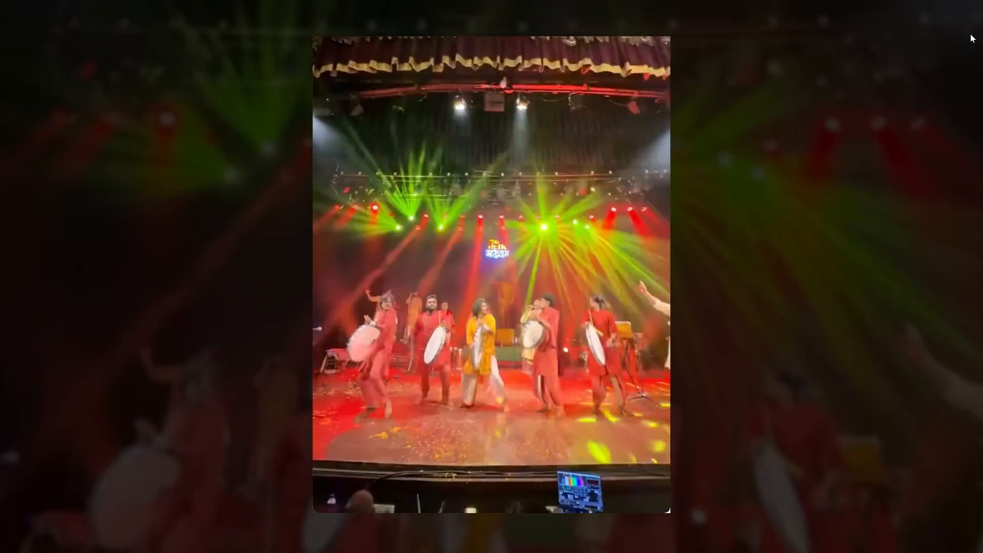
key(space)
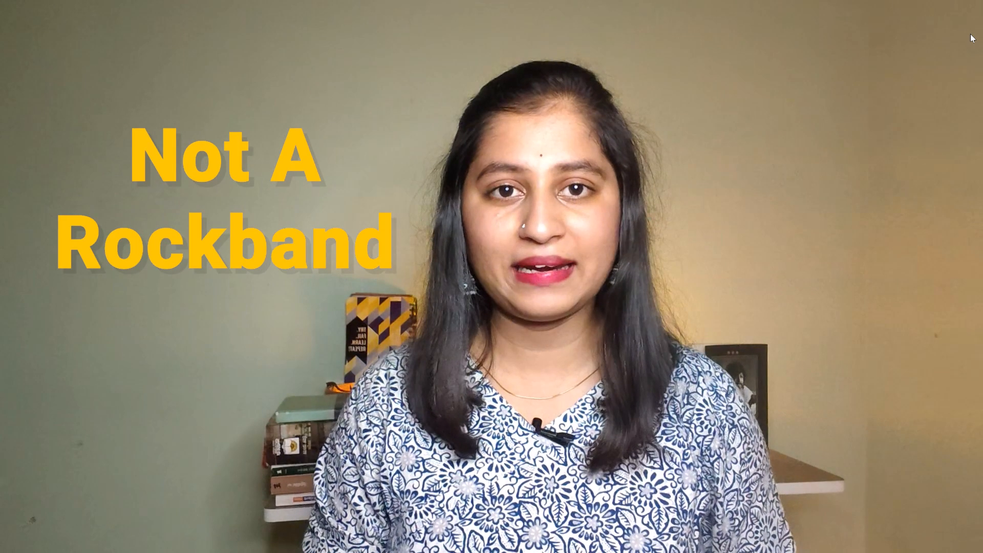
key(space)
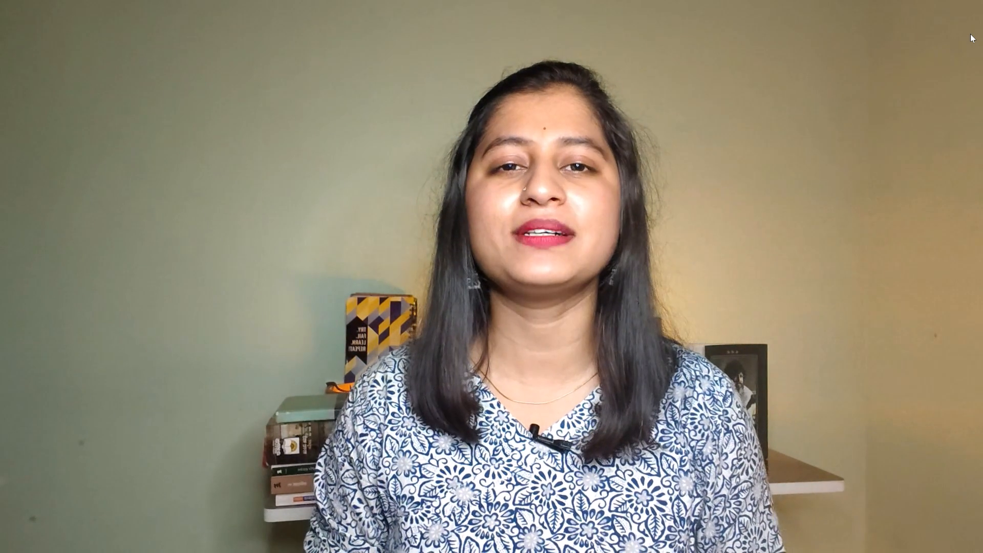
key(space)
key(Escape)
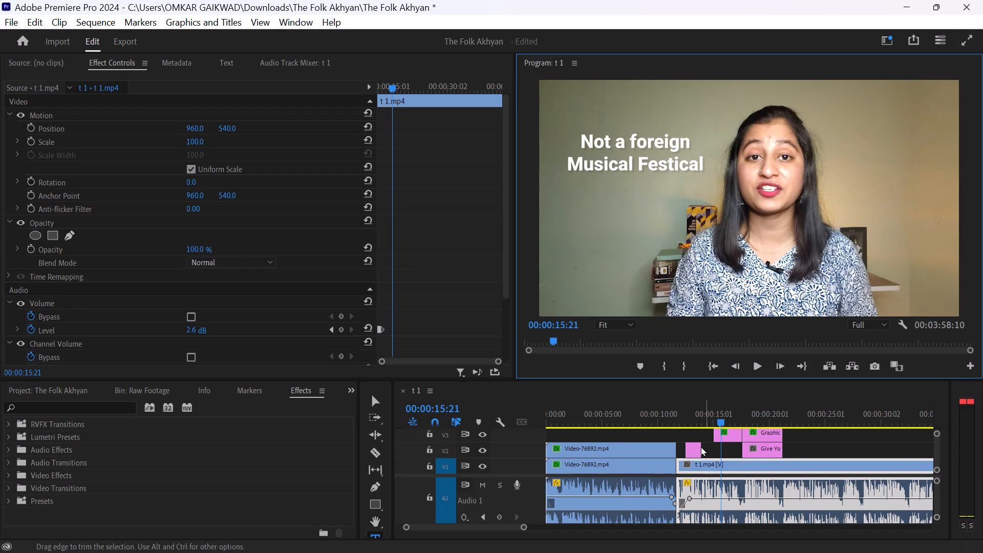
Copy the fill colour's hex code FFC500 from the "Not A Rockband" title without changing its colour.
click(693, 420)
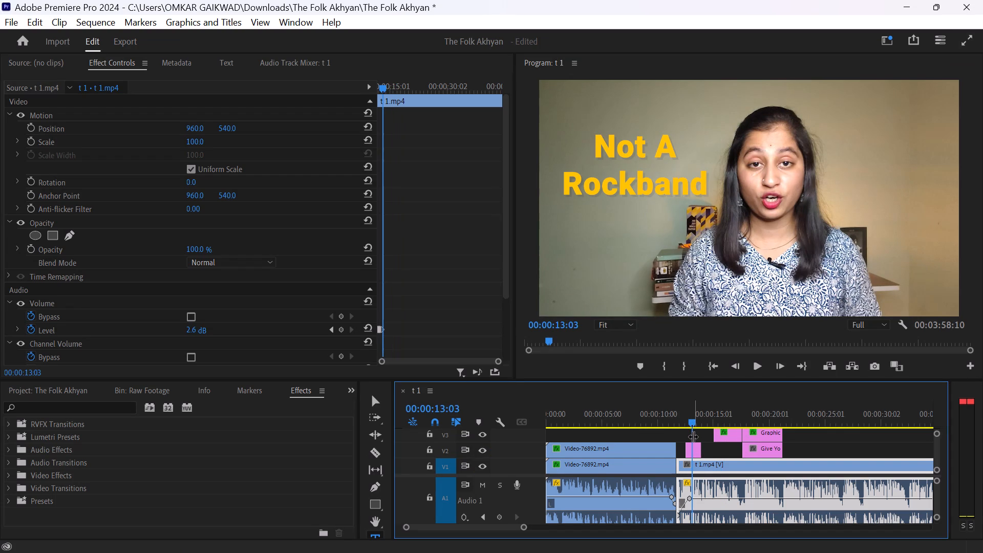
click(726, 433)
click(729, 421)
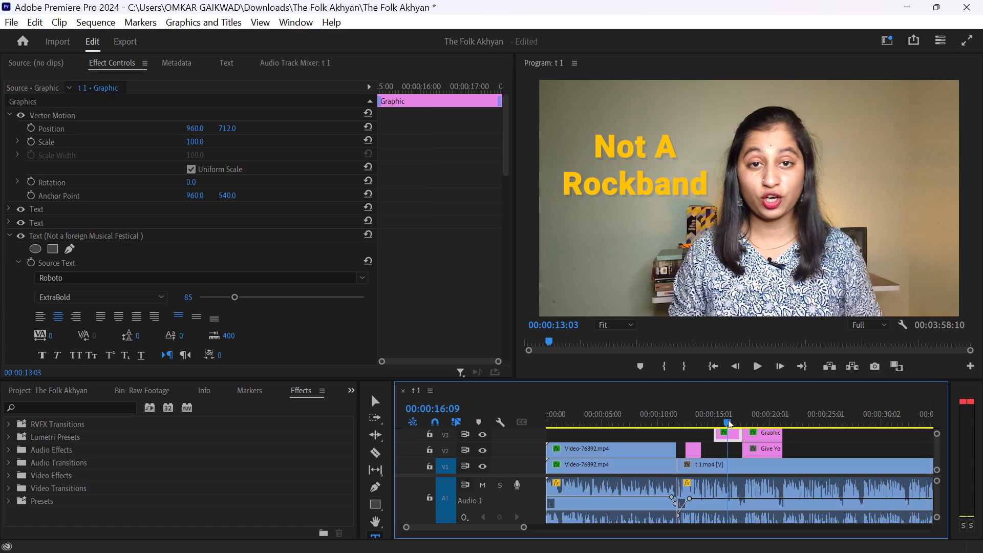
click(690, 415)
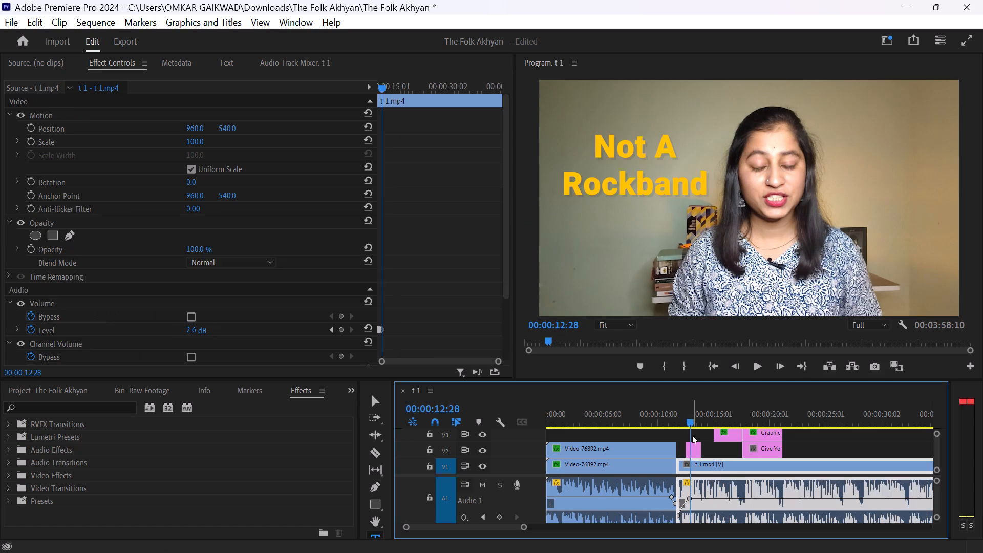
click(692, 448)
scroll(108, 216, down, 1)
scroll(108, 216, up, 1)
scroll(108, 216, down, 1)
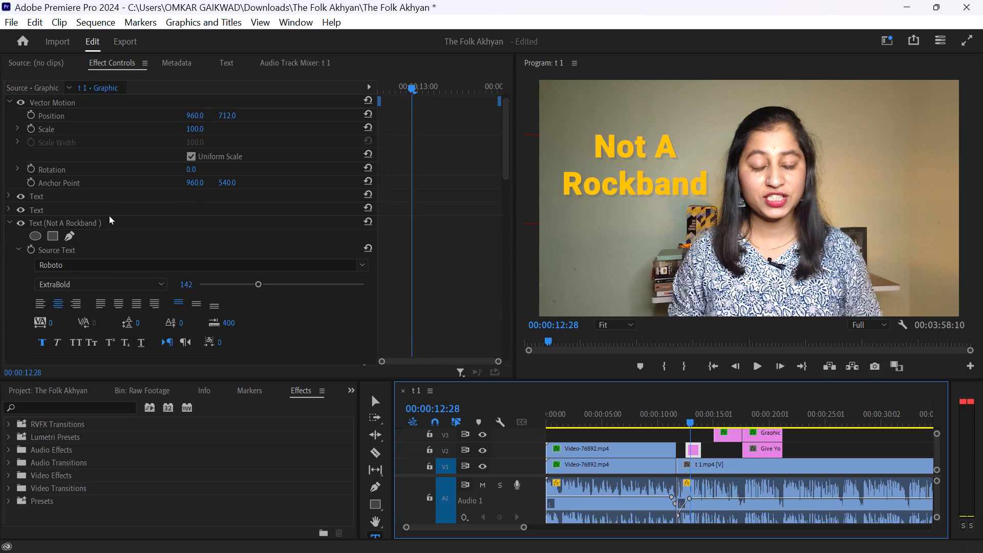
scroll(112, 216, down, 1)
scroll(112, 216, up, 1)
scroll(112, 216, down, 9)
click(69, 290)
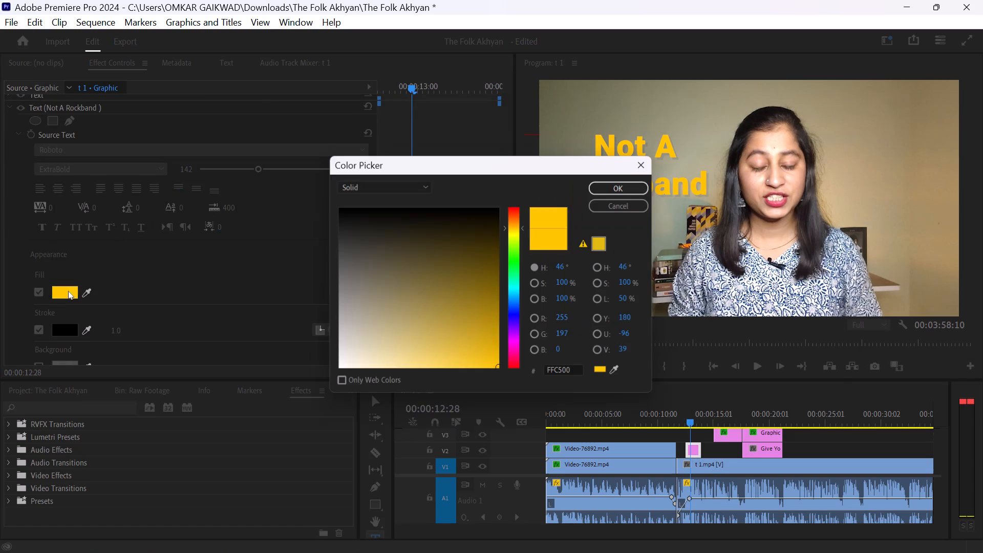
click(563, 377)
click(562, 377)
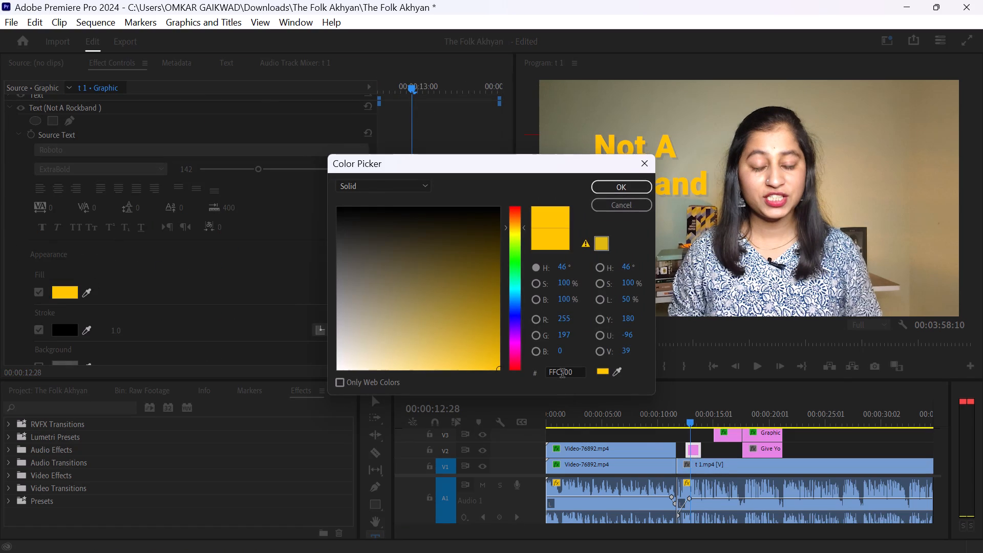
double_click(562, 374)
click(562, 374)
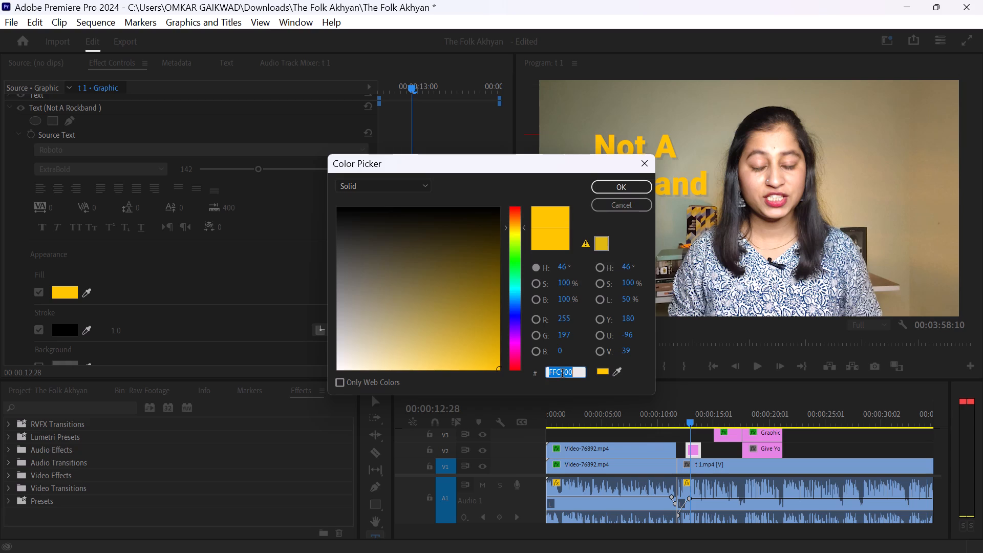
key(ctrl+c)
click(631, 212)
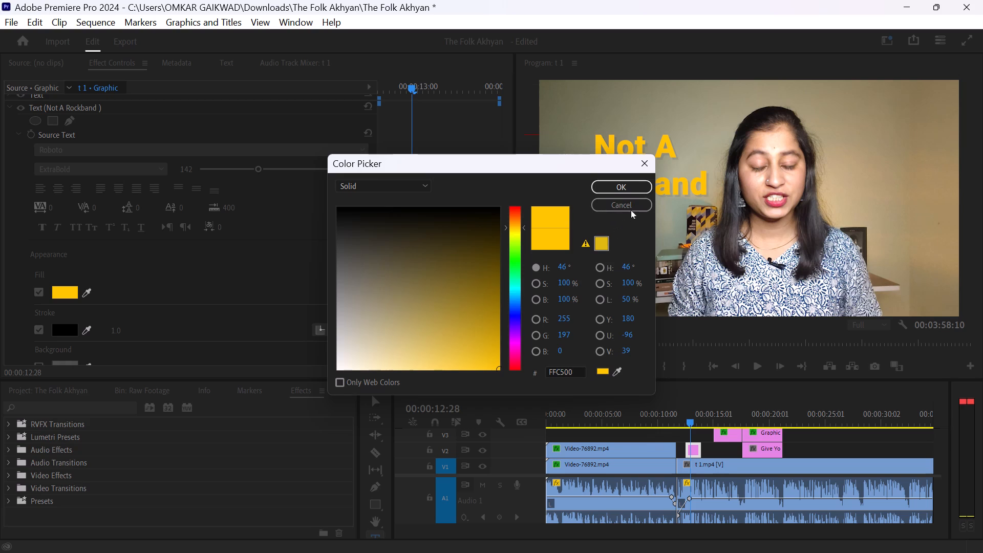
click(631, 207)
Set the fill colour of all the "Not a foreign Musical Festical" title text to the copied hex code FFC500.
click(733, 410)
click(724, 438)
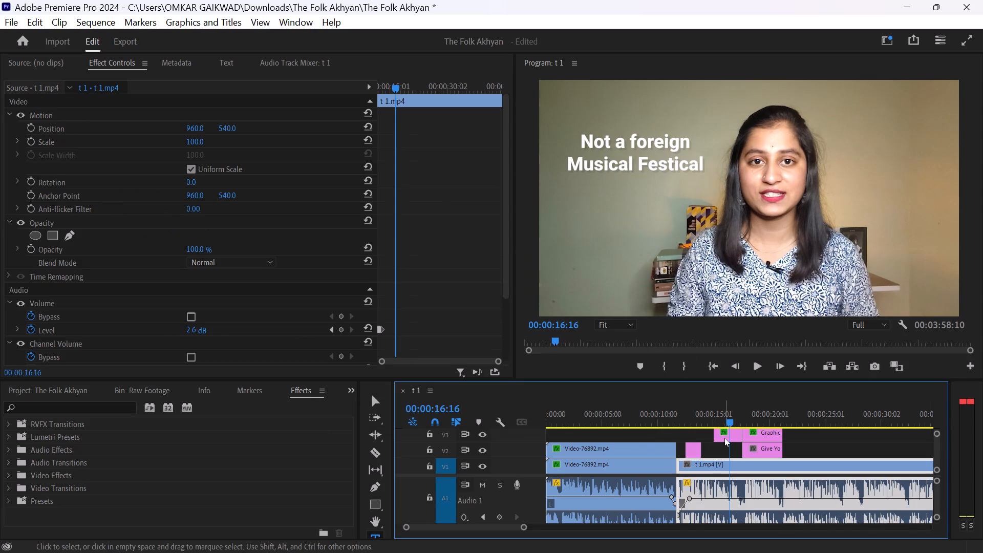
triple_click(622, 141)
double_click(622, 141)
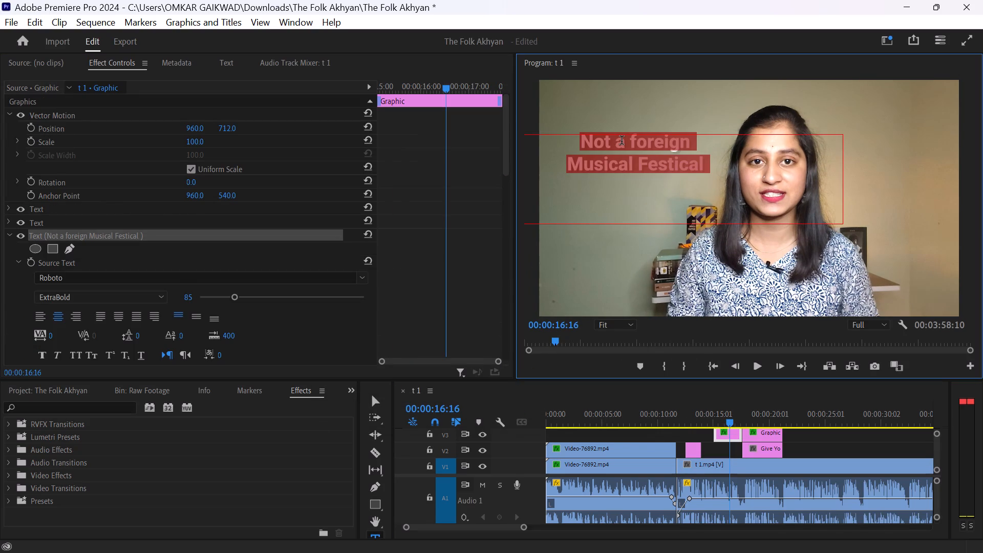
scroll(252, 313, down, 2)
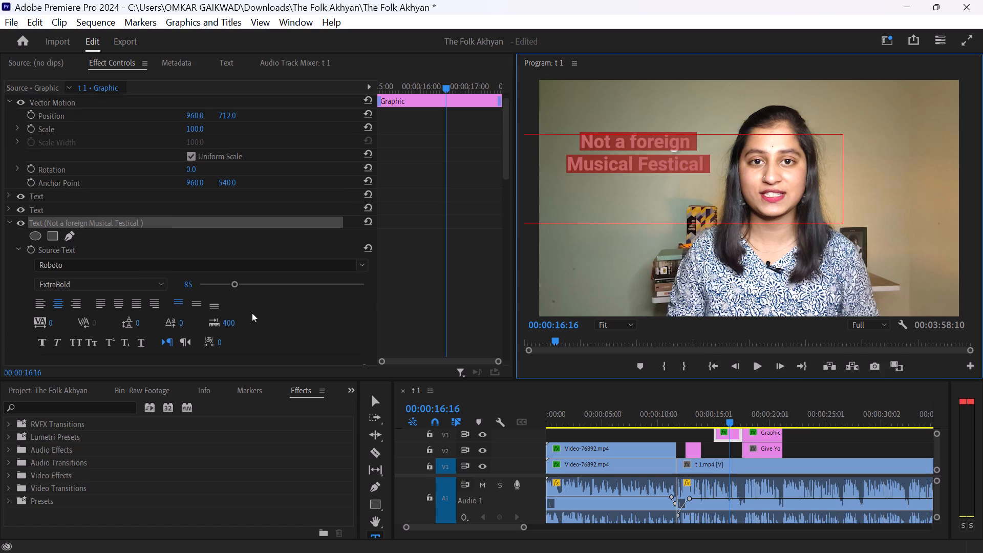
scroll(252, 313, down, 5)
click(67, 327)
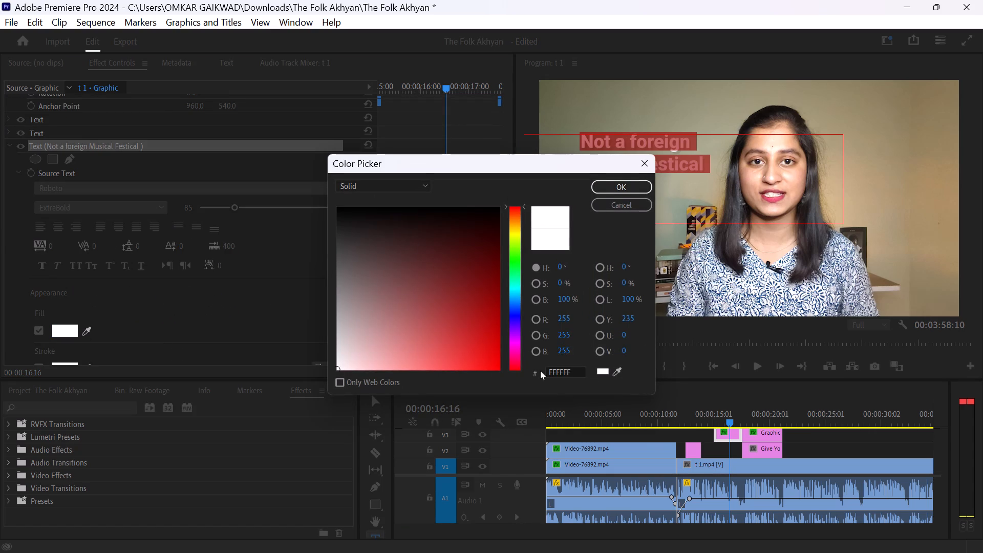
click(559, 378)
double_click(562, 371)
key(ctrl+v)
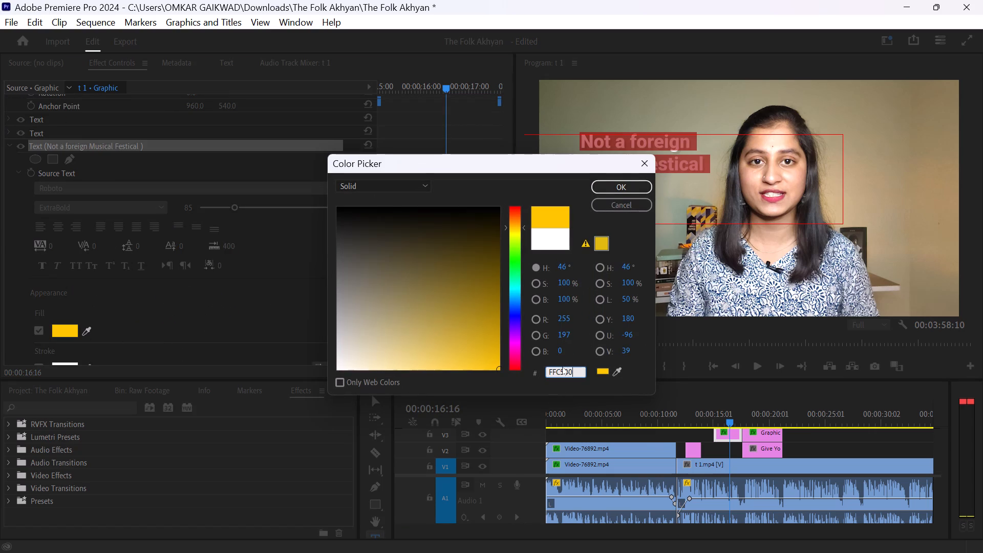
click(615, 186)
Add a black outer stroke with a width of 1.0 to the "Not a foreign Musical Festical" title text.
scroll(101, 325, down, 3)
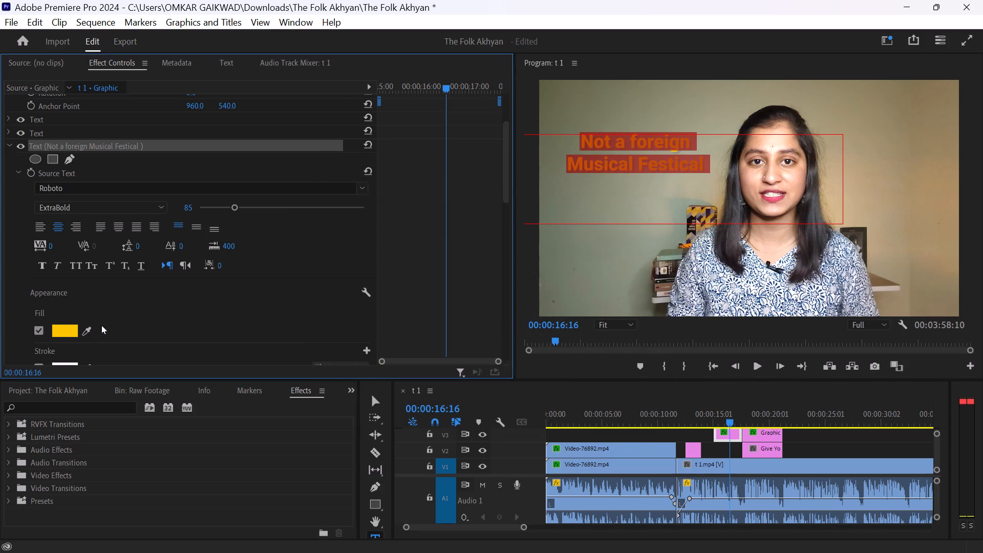
scroll(101, 325, down, 1)
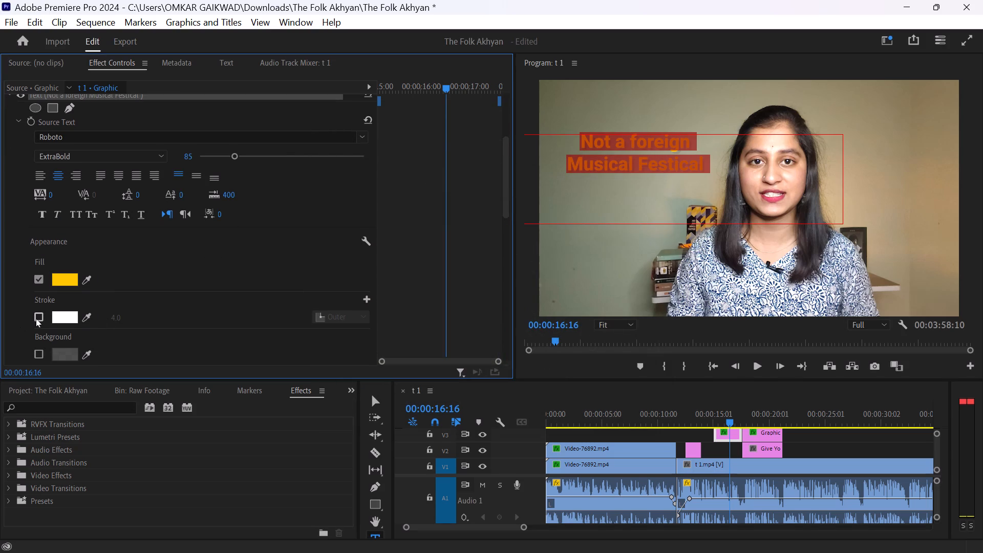
click(37, 317)
click(68, 317)
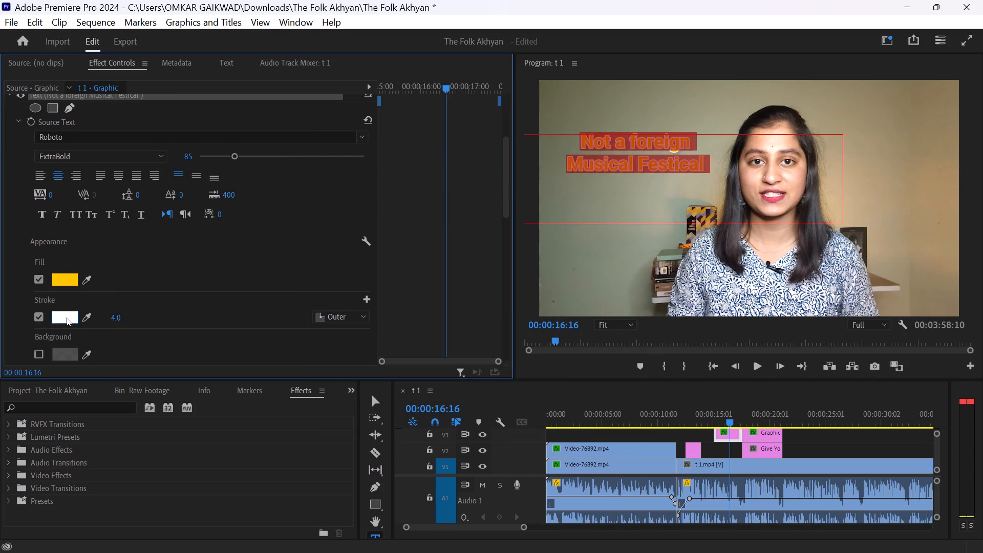
drag(374, 307, 320, 169)
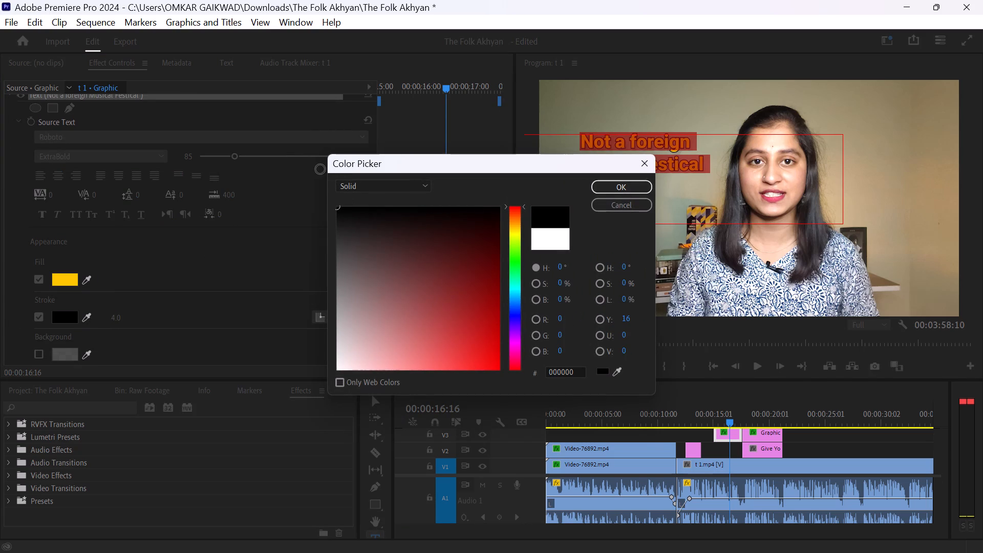
drag(320, 169, 322, 168)
click(612, 185)
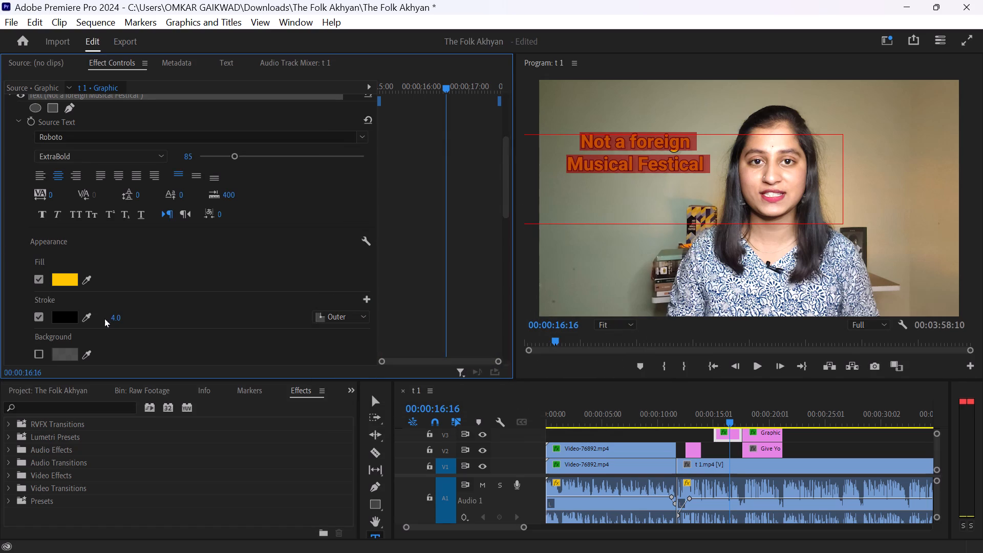
drag(113, 318, 83, 317)
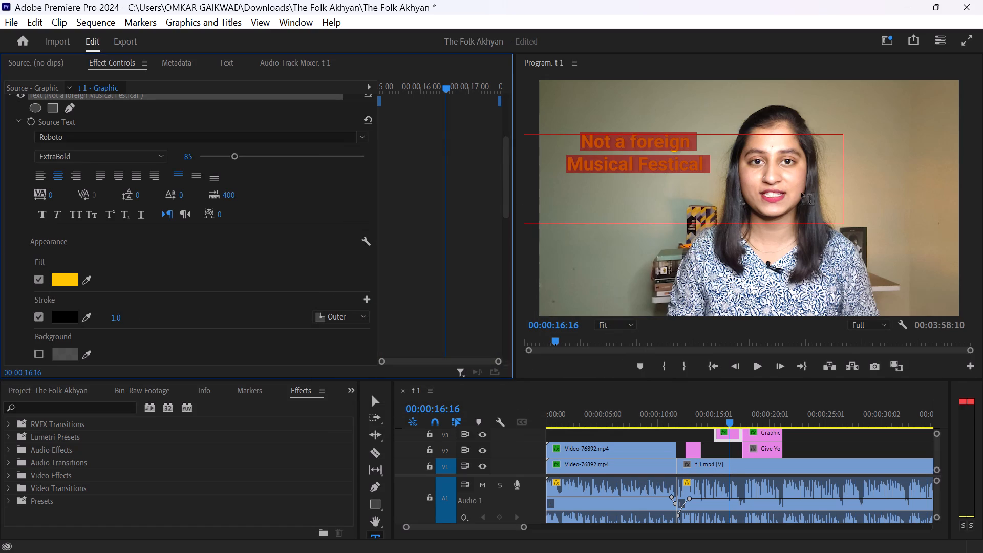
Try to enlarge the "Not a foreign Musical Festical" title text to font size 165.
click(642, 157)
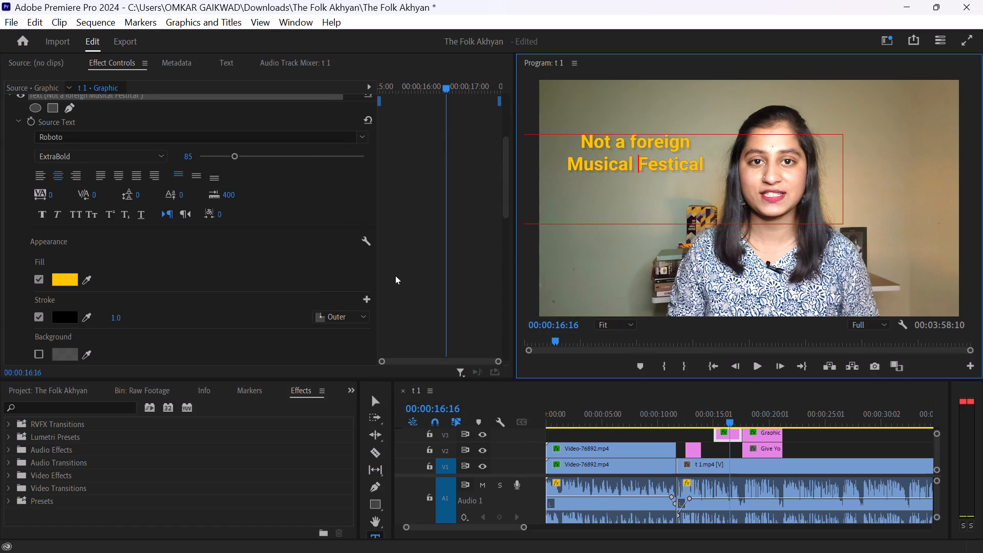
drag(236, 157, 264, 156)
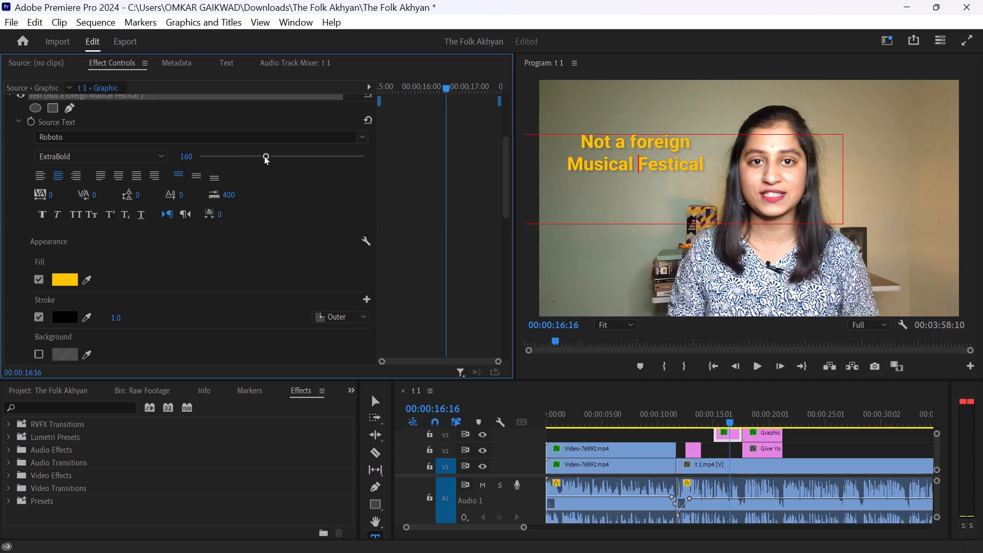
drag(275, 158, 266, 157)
Set the font size of all the "Not a foreign Musical Festical" title text to 106.
triple_click(612, 161)
triple_click(612, 161)
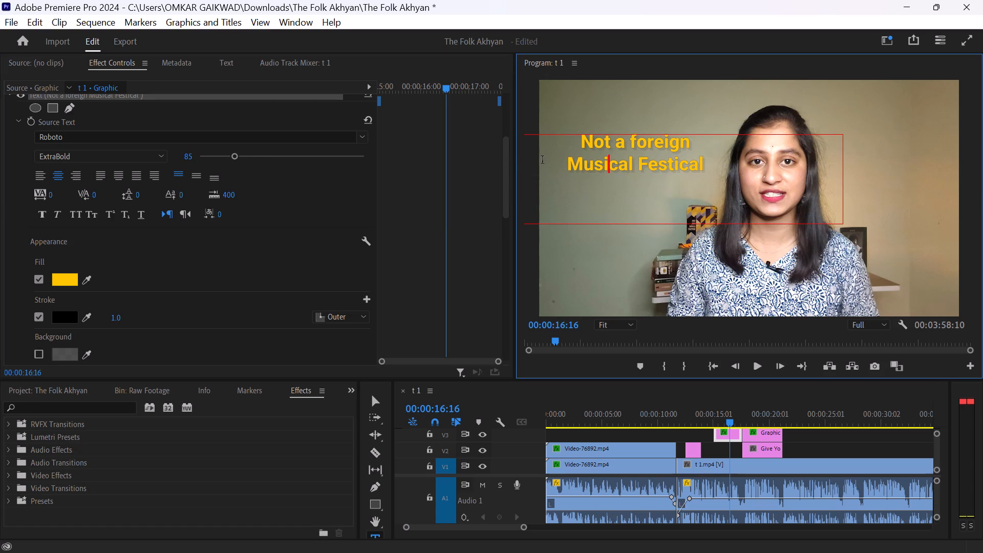
drag(237, 155, 254, 155)
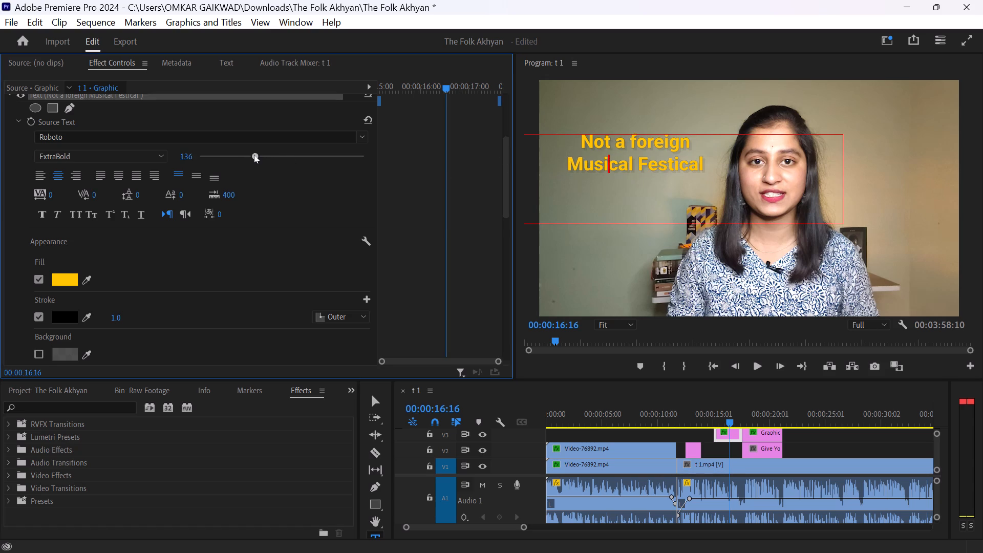
drag(254, 155, 254, 155)
triple_click(638, 150)
double_click(638, 150)
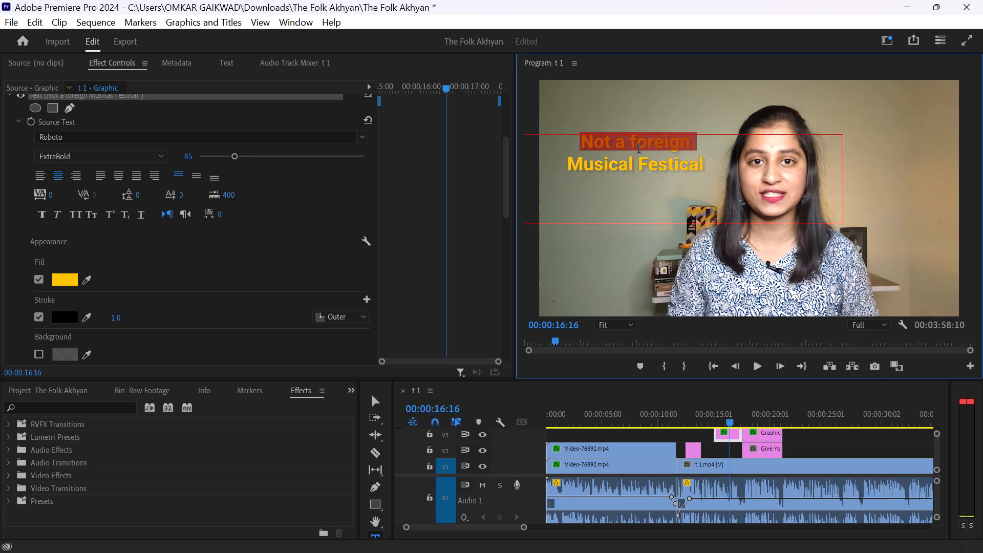
drag(235, 157, 245, 158)
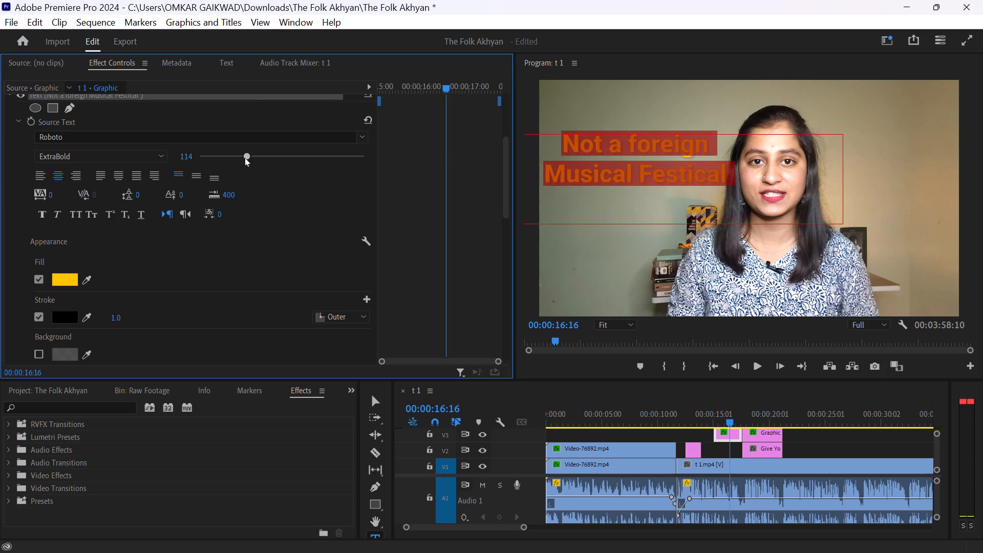
drag(245, 158, 242, 158)
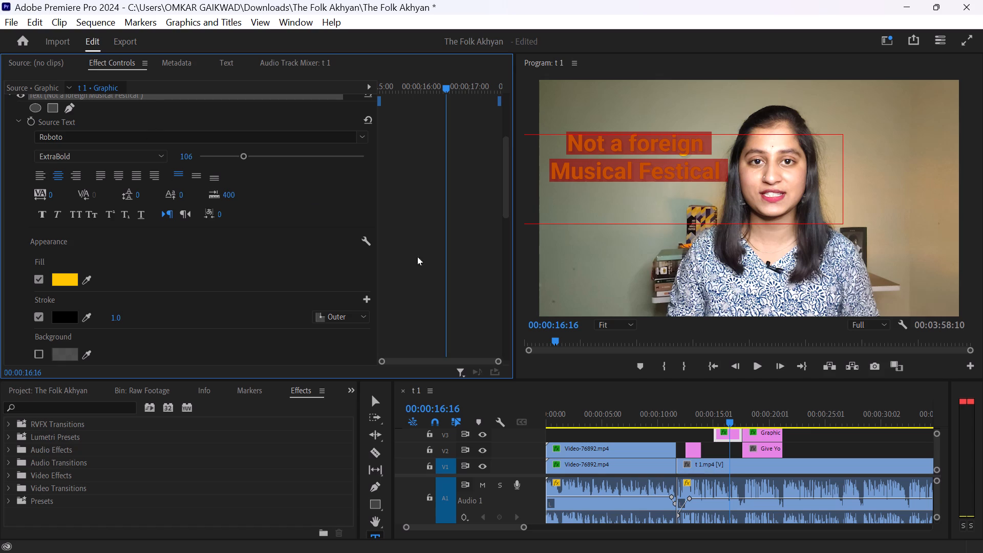
Narrow the "Not a foreign Musical Festical" text box so it wraps onto three lines, and position it in the empty space beside the presenter.
click(368, 400)
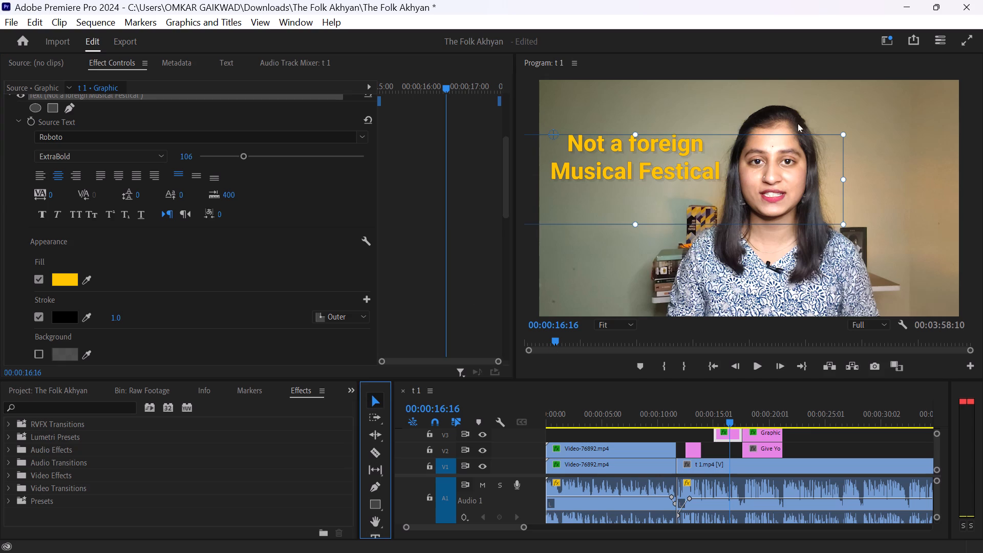
drag(841, 178, 669, 178)
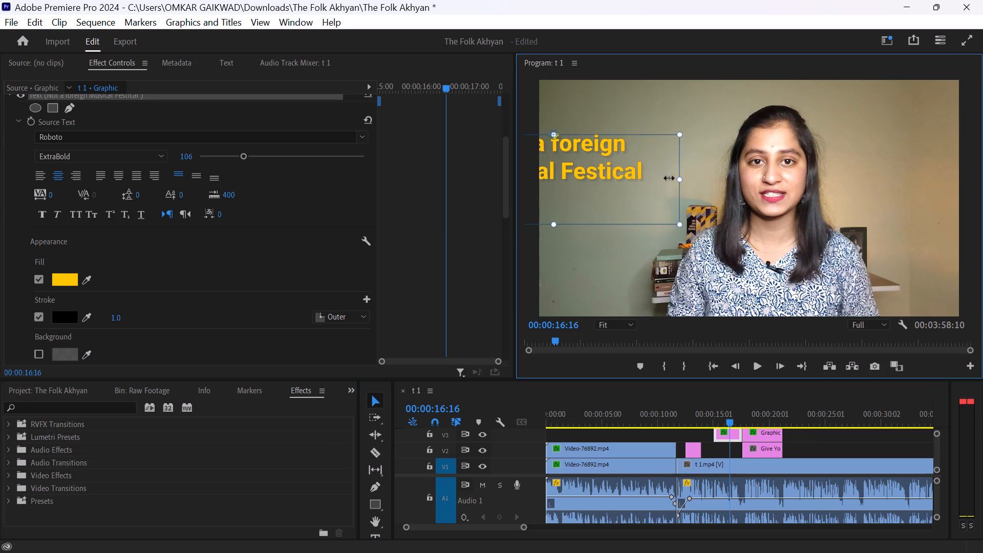
drag(669, 178, 606, 181)
drag(575, 173, 588, 173)
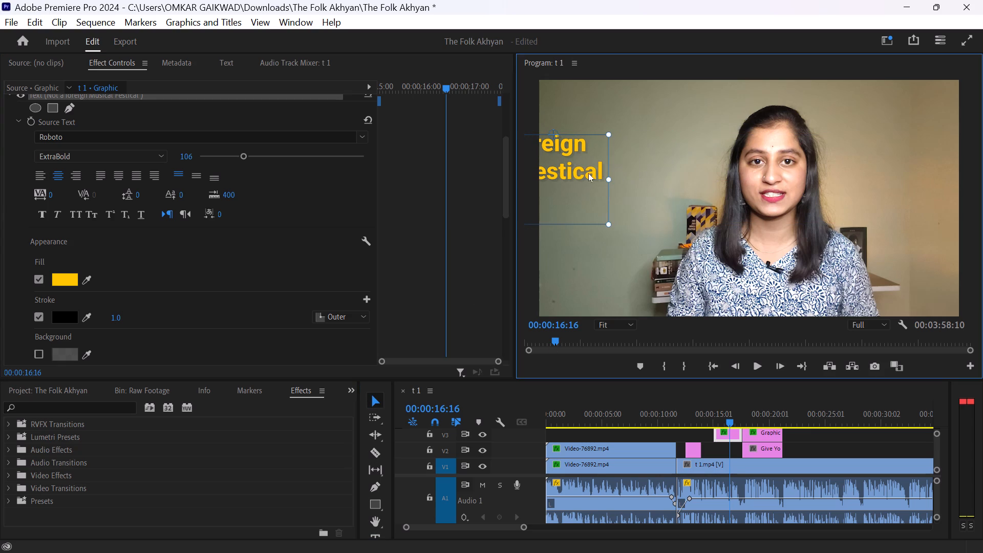
drag(588, 173, 718, 160)
drag(750, 164, 732, 169)
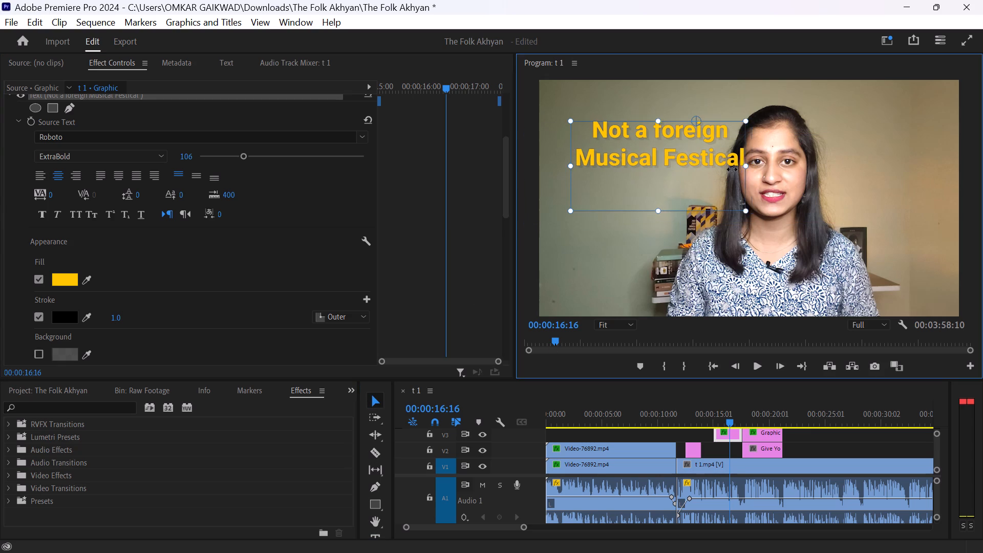
drag(732, 169, 731, 169)
drag(658, 176, 632, 178)
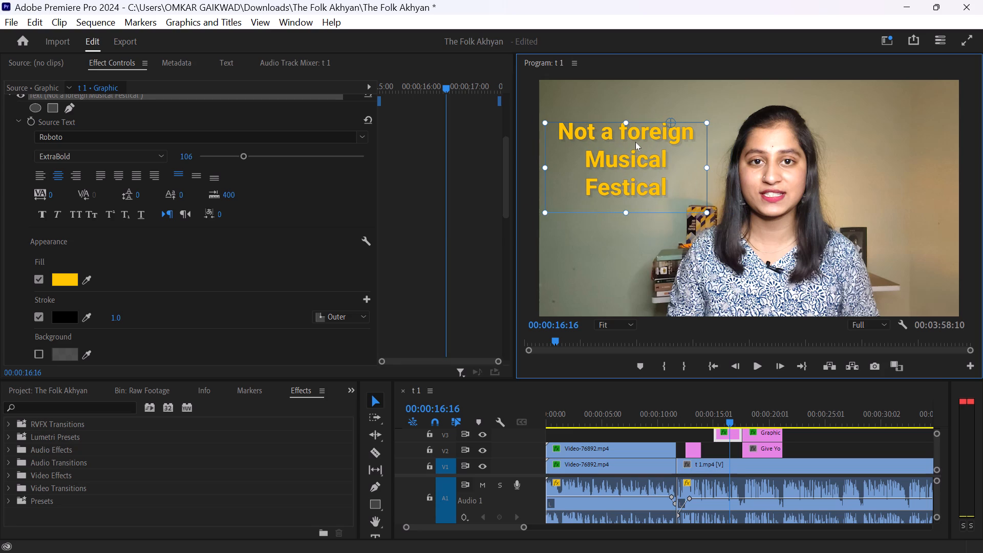
drag(642, 155, 640, 167)
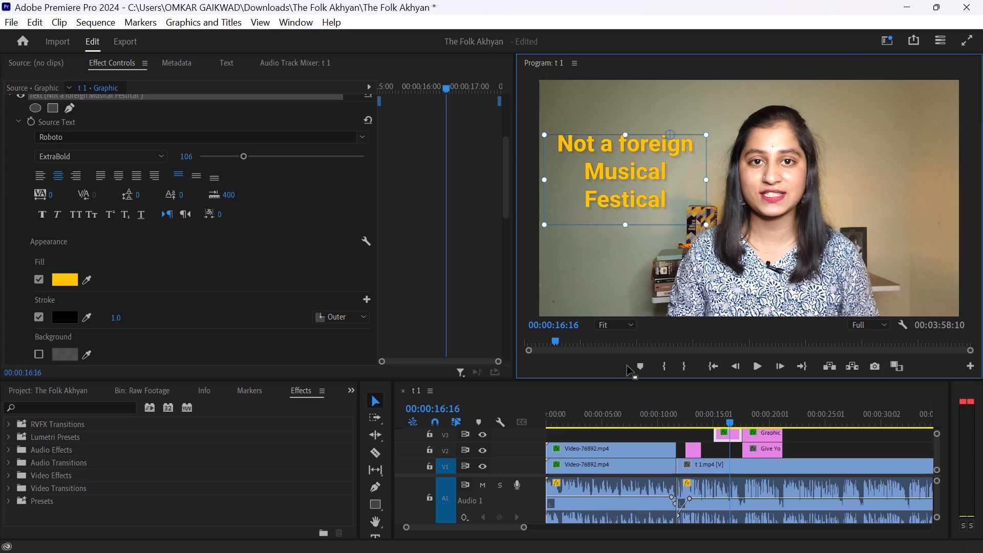
Preview the sequence full screen from about 00:00:08:01 through the "Not a foreign Musical Festical" title, and recheck the "Not A Rockband" title.
click(655, 398)
click(637, 414)
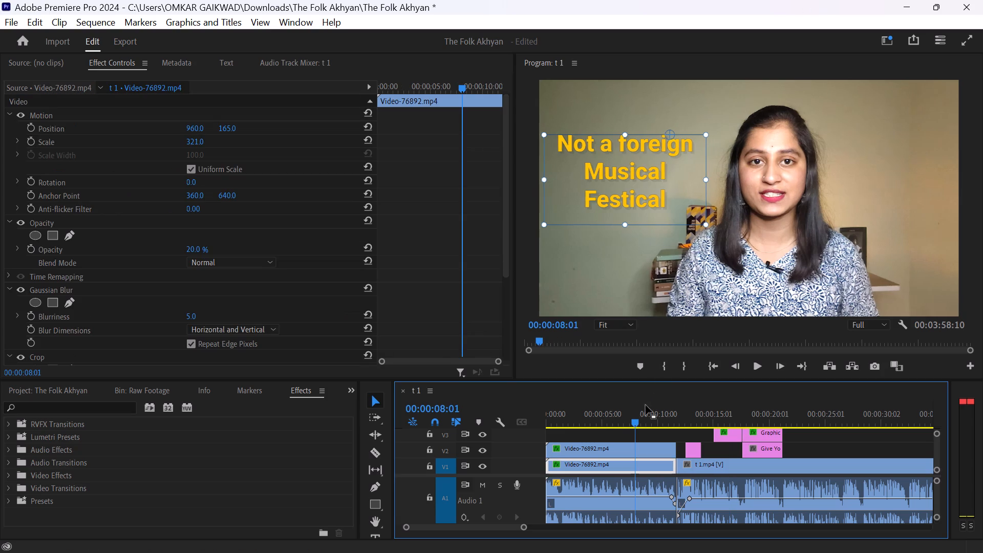
click(965, 43)
key(space)
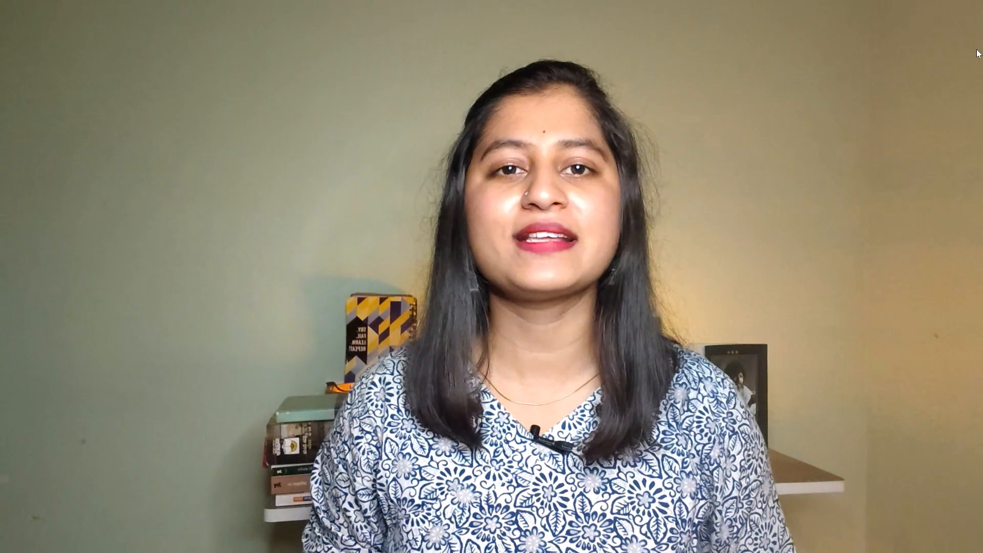
key(space)
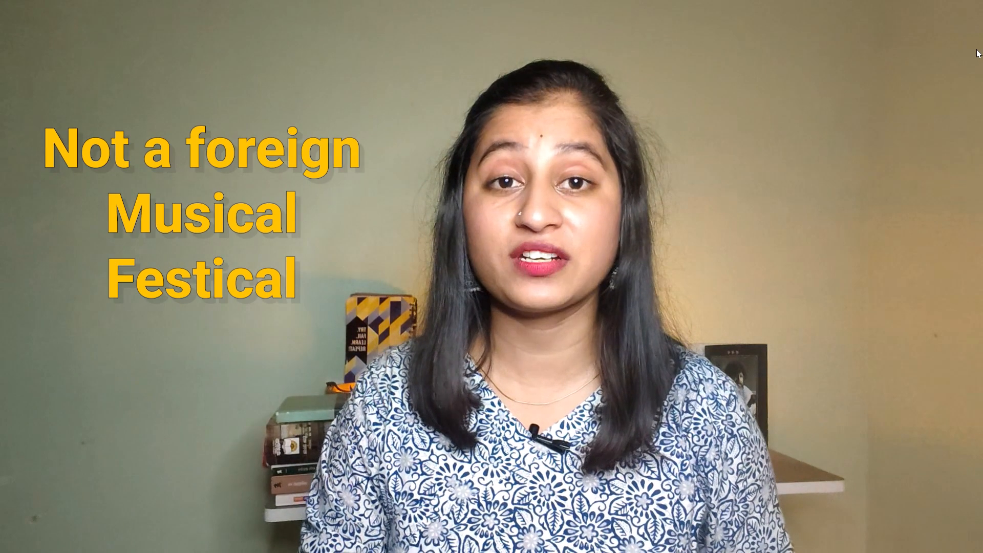
key(Escape)
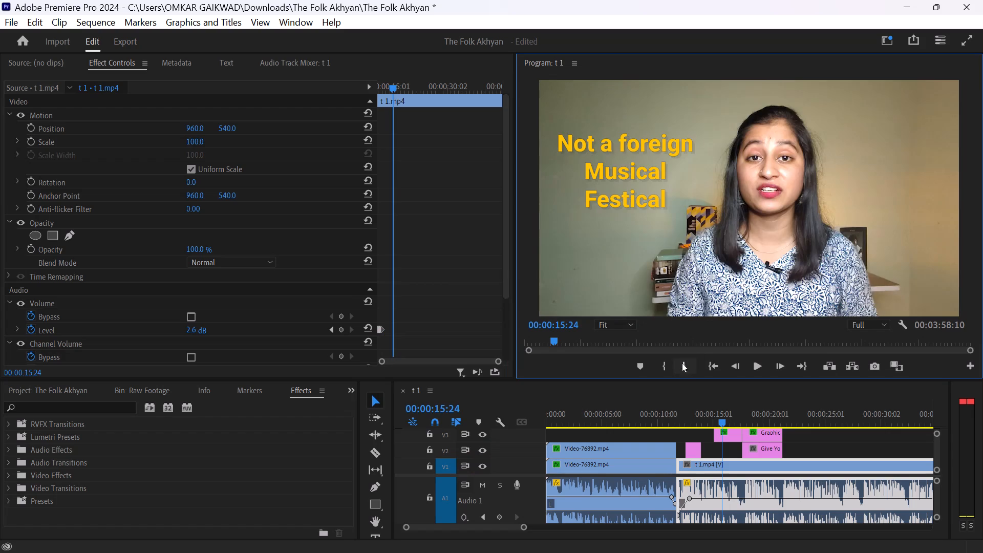
drag(686, 376, 687, 384)
drag(688, 408, 693, 410)
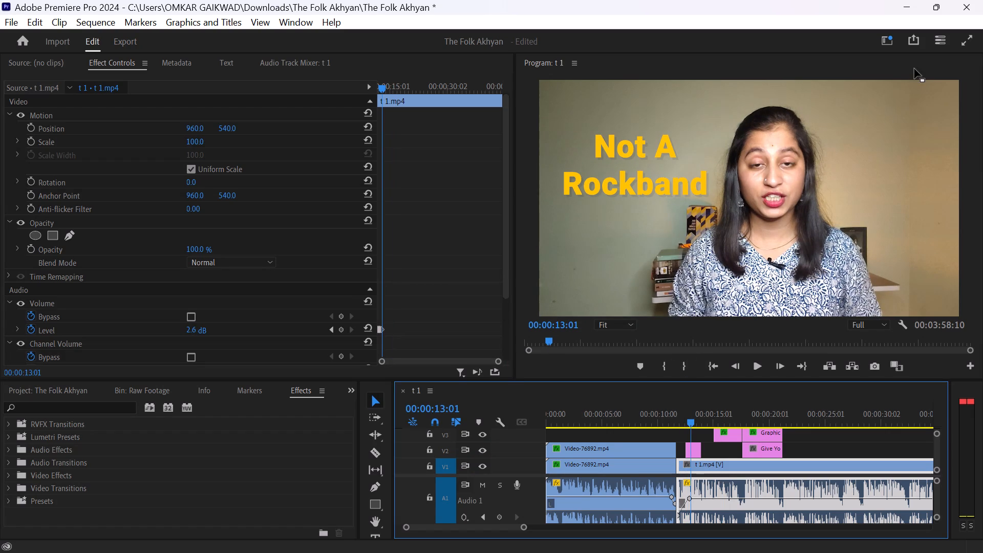
click(972, 41)
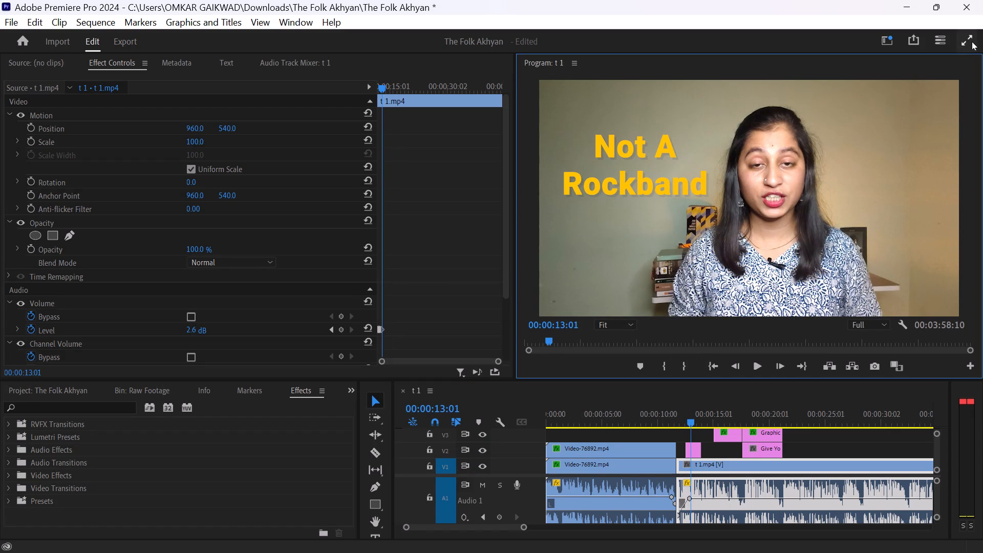
key(Escape)
Compare the font, size, fill and stroke settings of the "Not A Rockband" and "Not a foreign Musical Festical" titles.
click(693, 450)
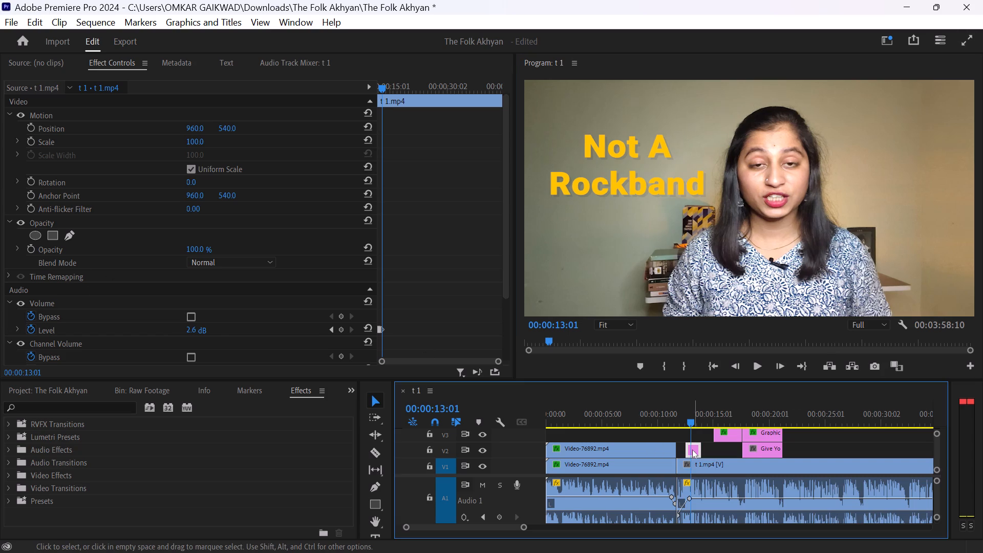
scroll(193, 321, down, 9)
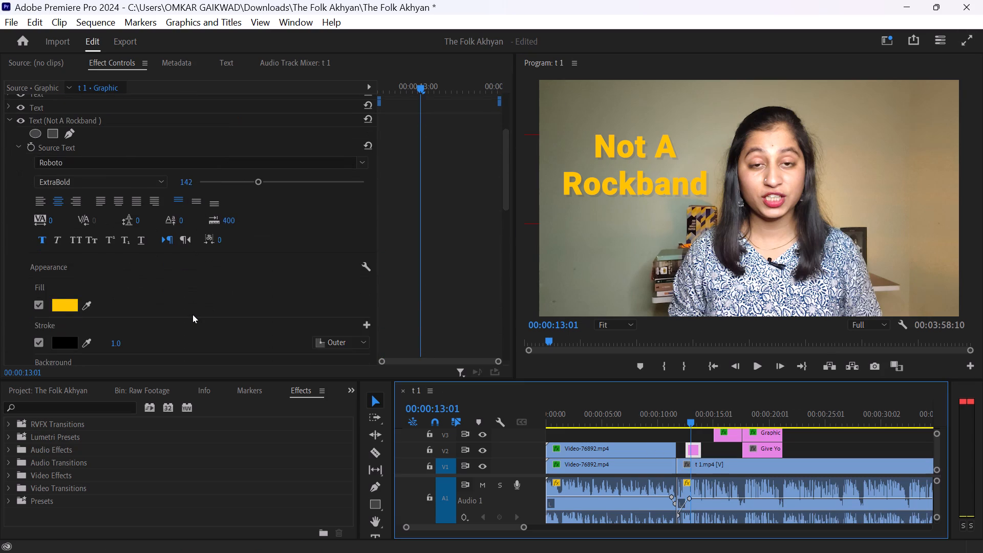
scroll(193, 314, down, 3)
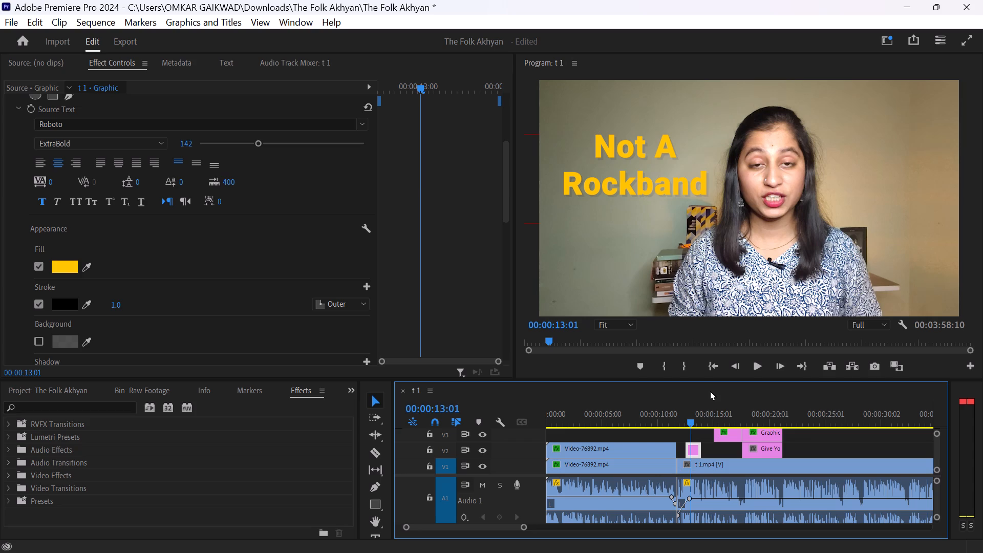
click(719, 411)
click(721, 434)
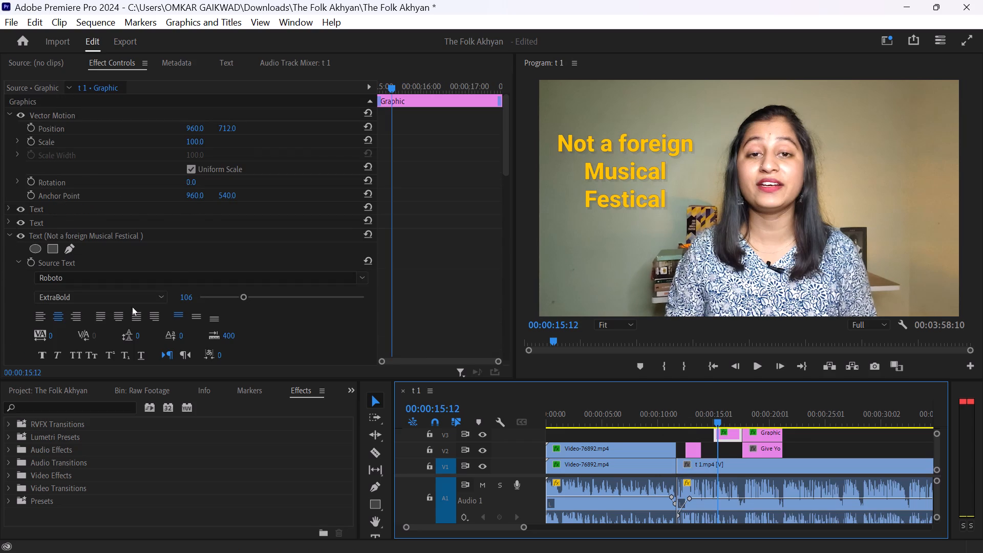
scroll(171, 272, down, 6)
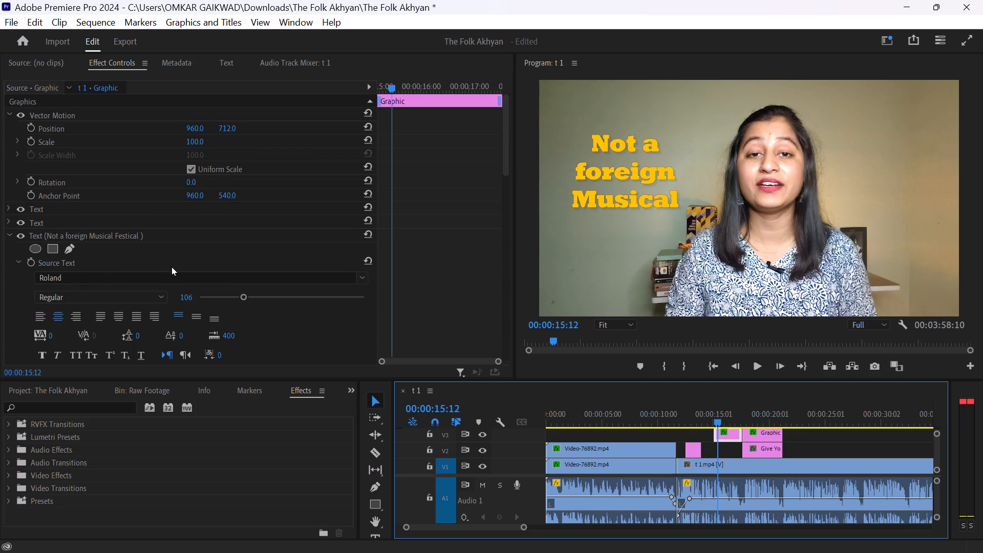
key(ctrl+z)
scroll(368, 324, down, 5)
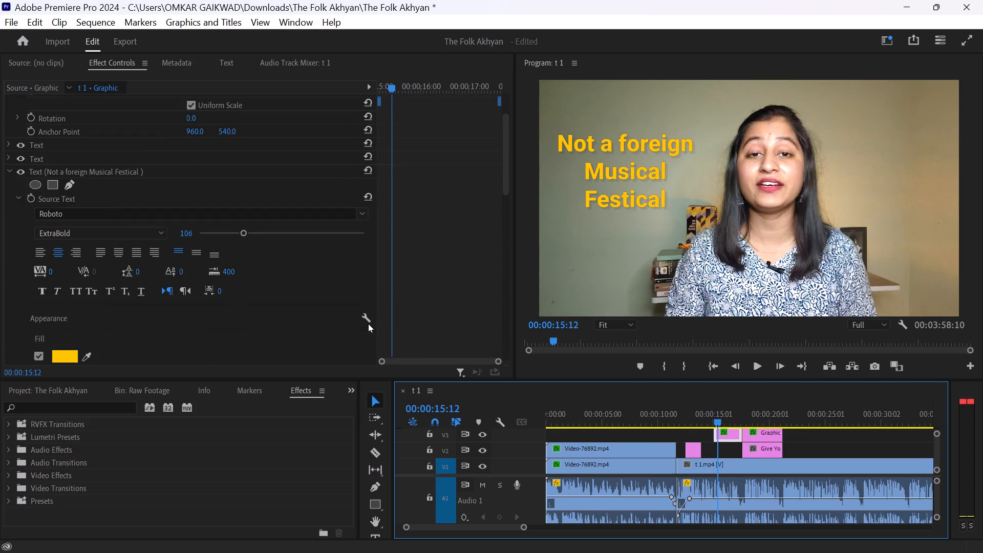
scroll(124, 333, down, 7)
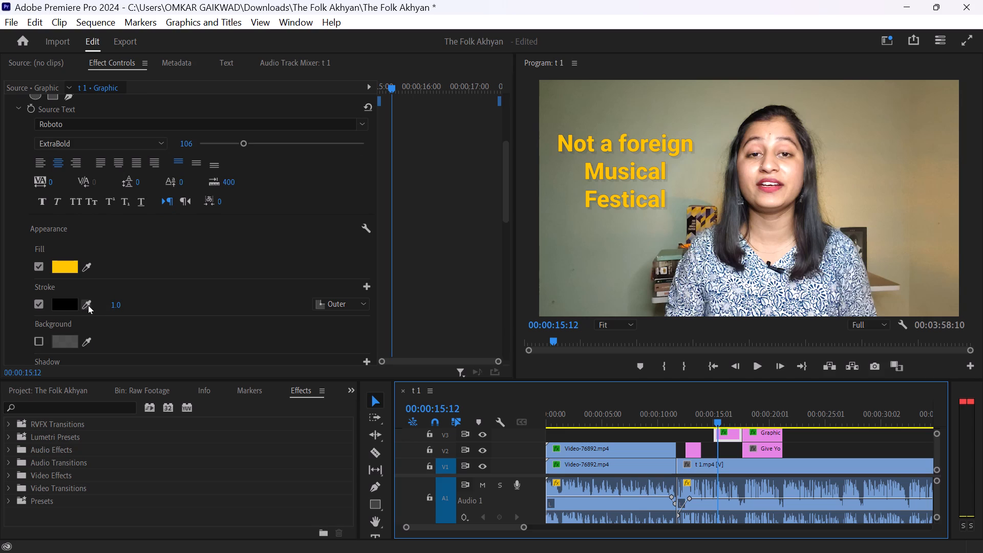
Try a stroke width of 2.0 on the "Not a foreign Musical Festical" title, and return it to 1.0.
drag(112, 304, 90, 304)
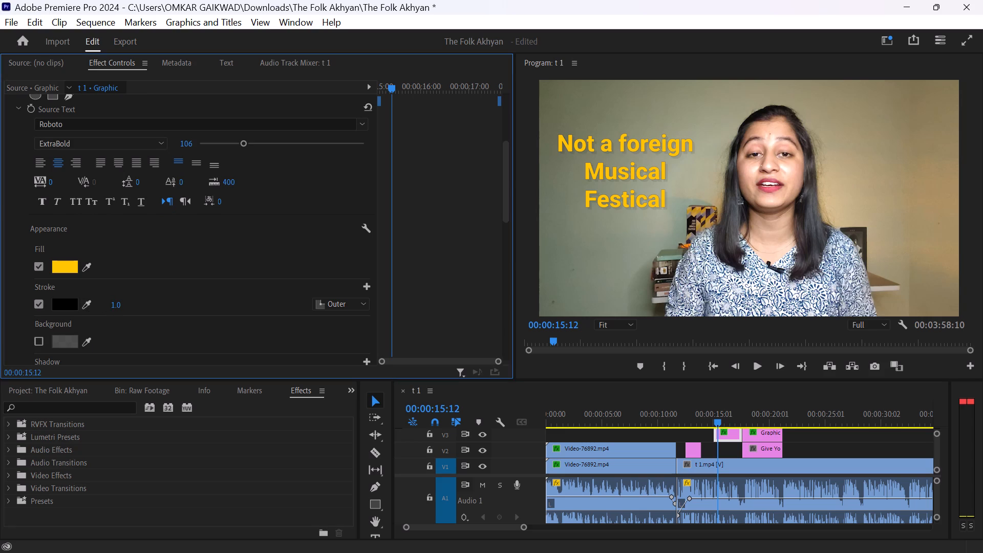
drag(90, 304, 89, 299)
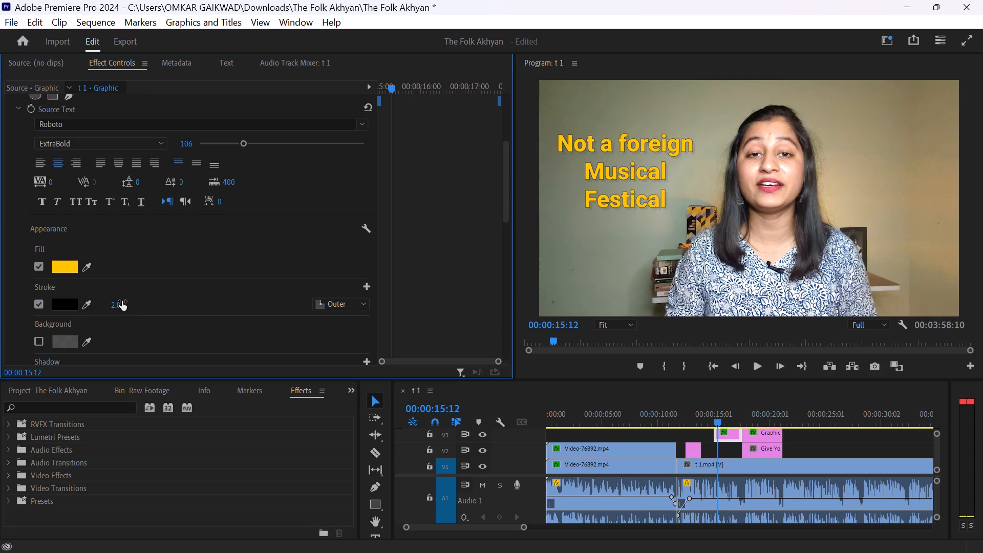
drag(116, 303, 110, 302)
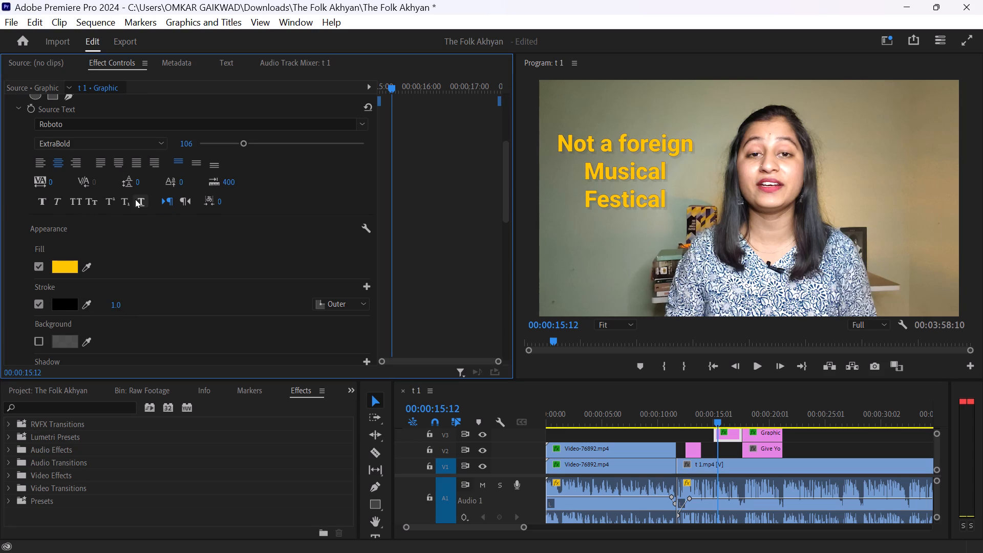
Scrub through the two title sections and view the "Not a foreign Musical Festical" title full screen to compare their appearance.
click(695, 418)
drag(693, 418, 688, 418)
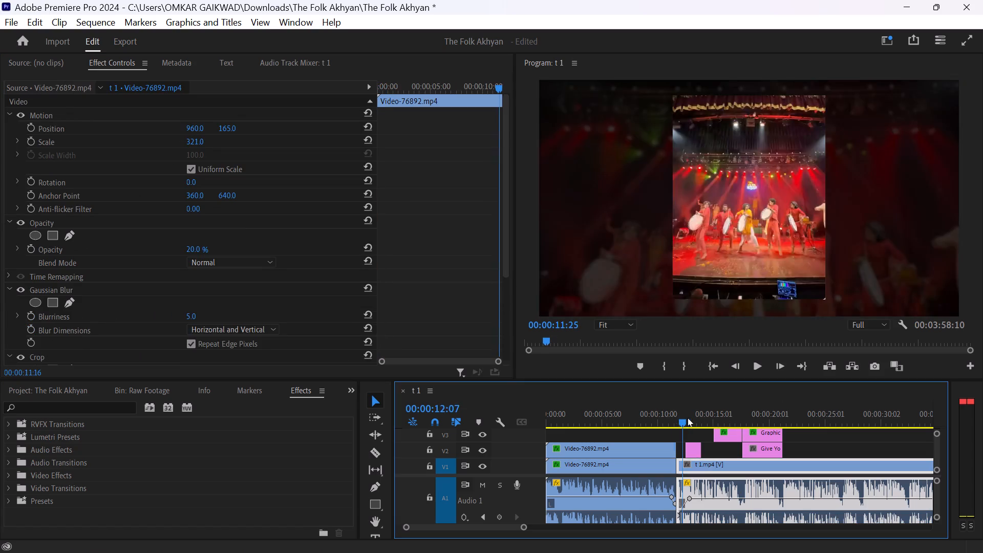
drag(688, 418, 735, 418)
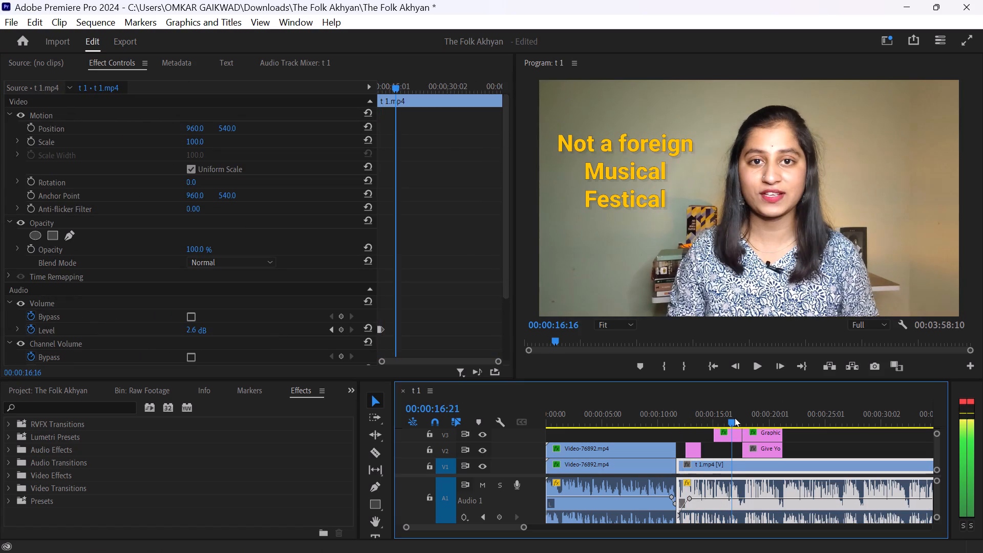
drag(735, 418, 736, 418)
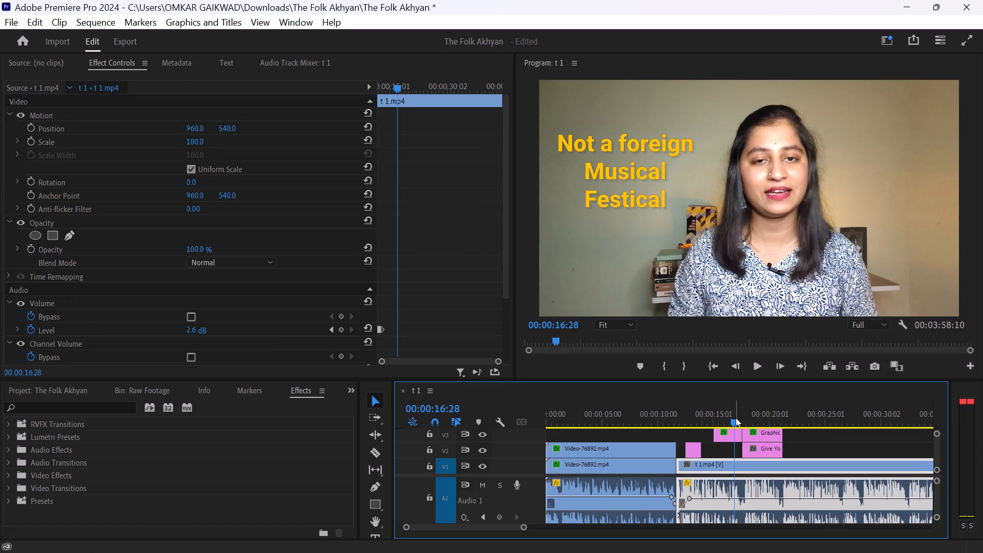
drag(736, 418, 729, 418)
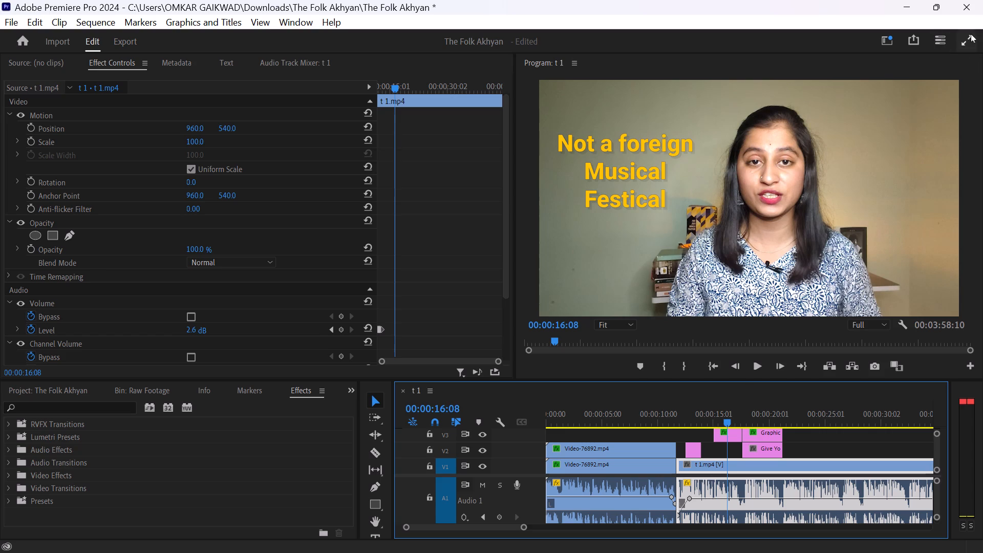
click(968, 45)
key(Escape)
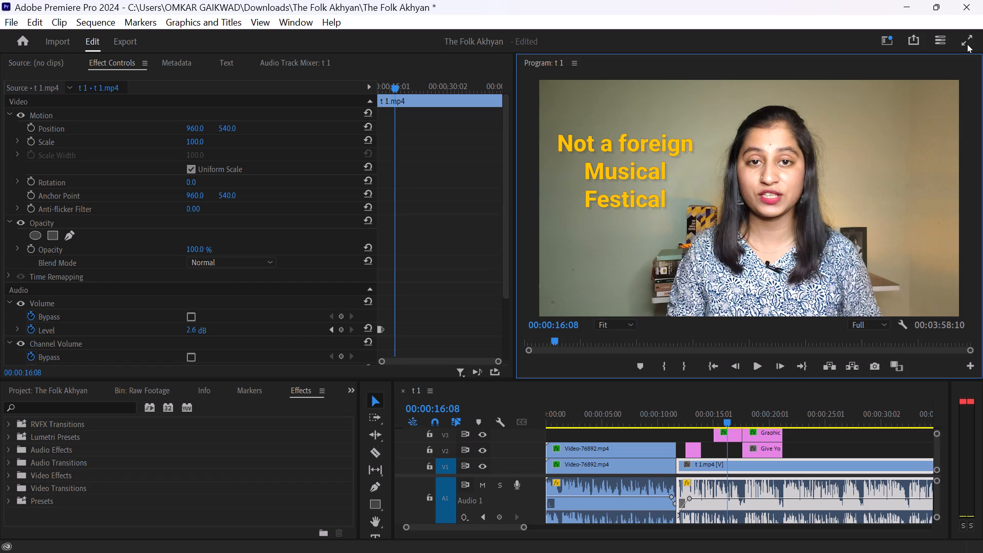
Review the "Not A Rockband" title's font, size, text style, fill, stroke and shadow settings.
click(699, 414)
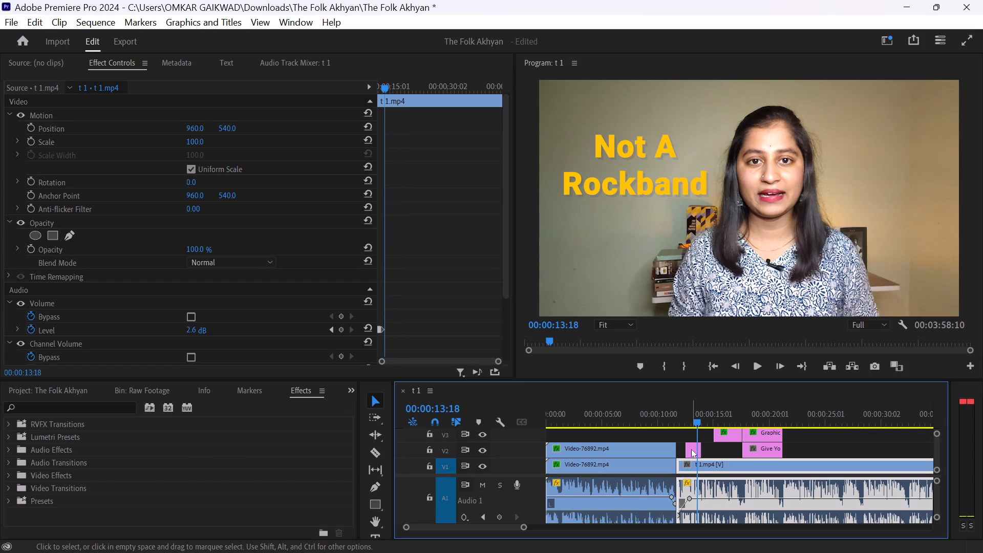
click(691, 450)
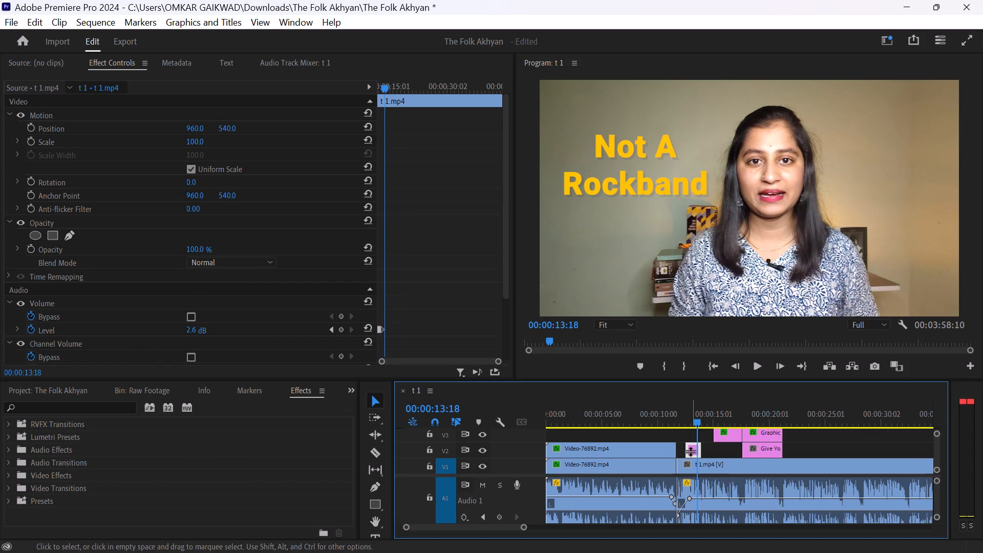
scroll(300, 347, down, 2)
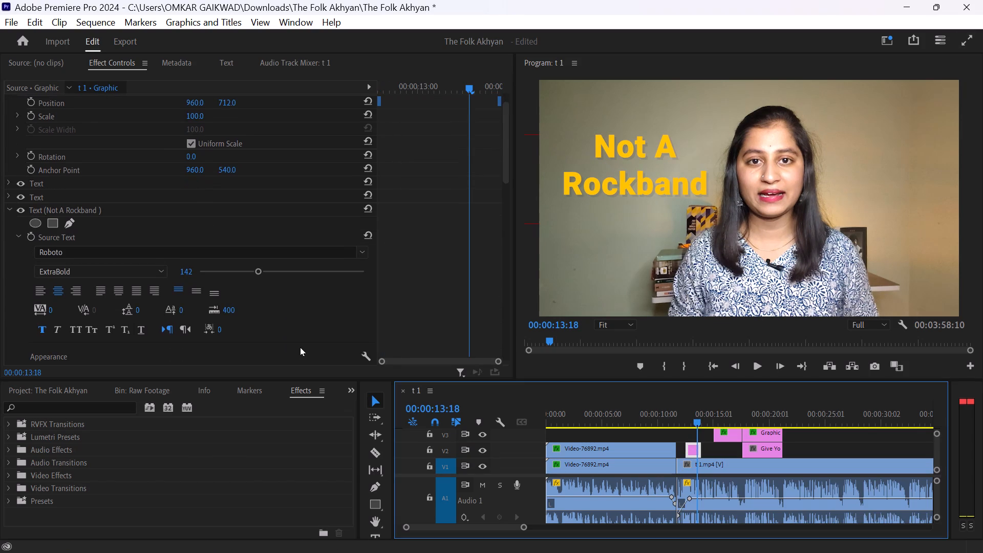
scroll(300, 347, down, 4)
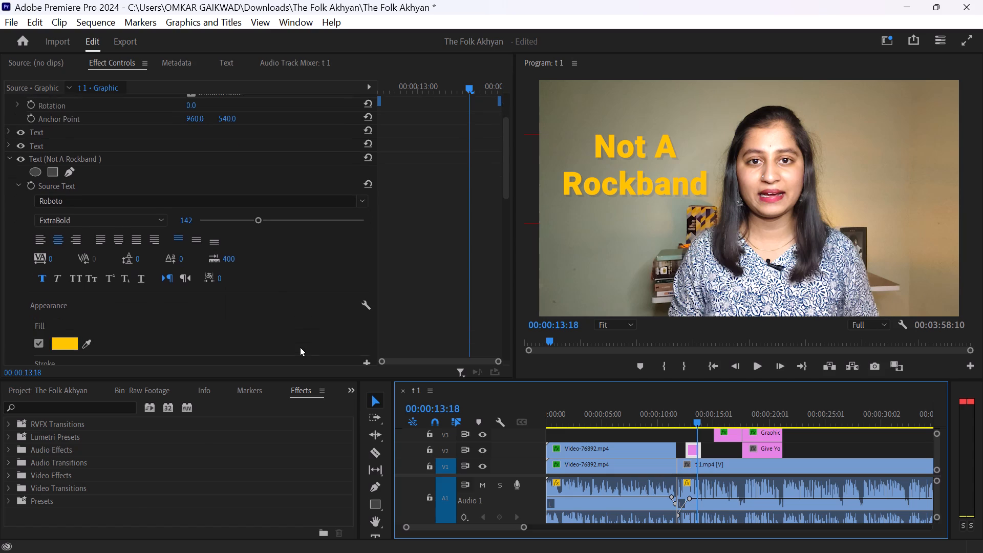
scroll(300, 347, down, 4)
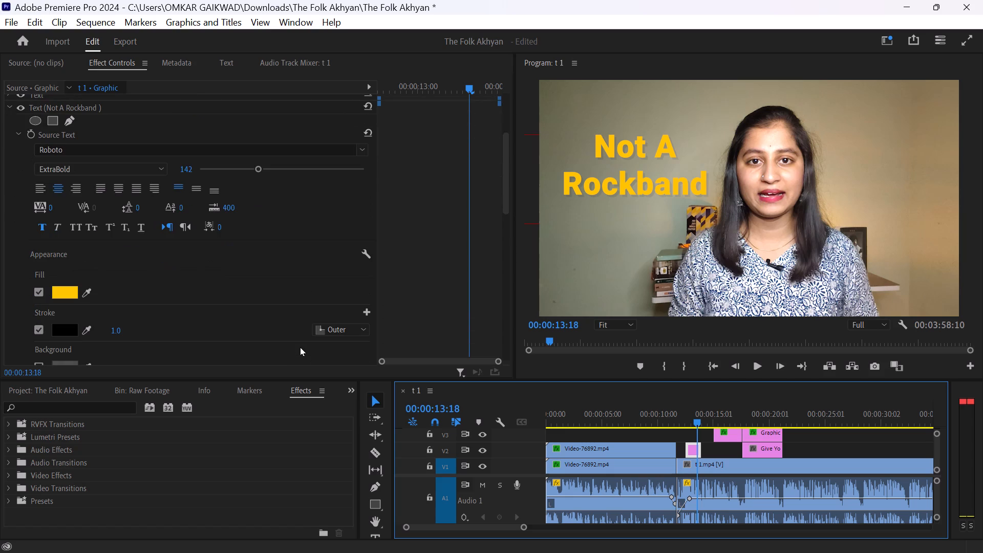
scroll(300, 347, down, 11)
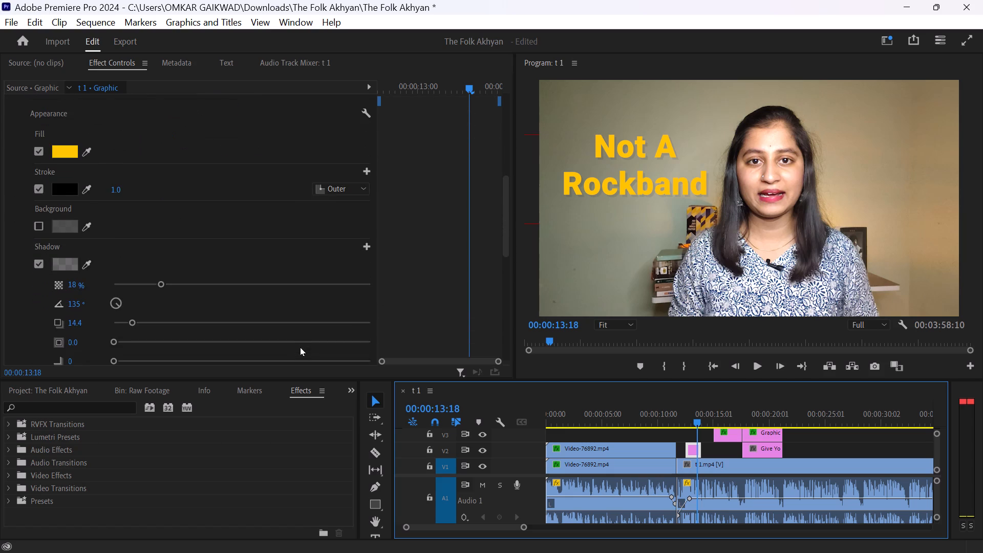
scroll(300, 347, down, 1)
scroll(300, 347, up, 2)
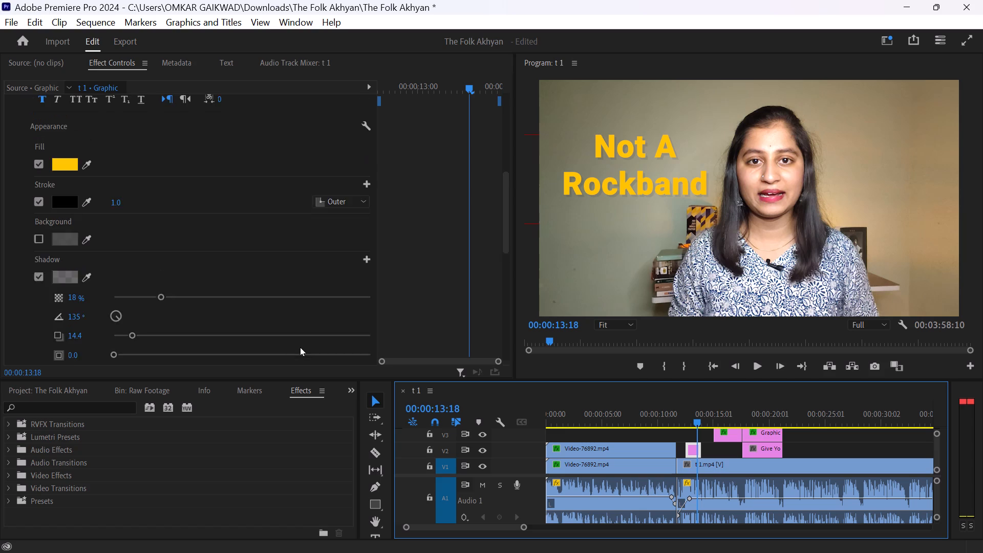
scroll(300, 347, up, 10)
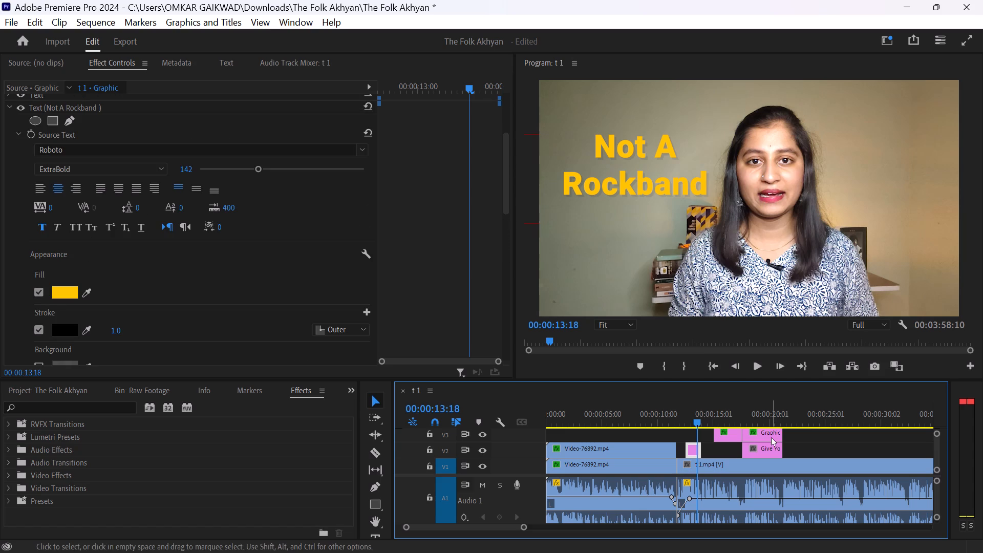
Apply faux bold to the "Not a foreign Musical Festical" title and check its appearance settings.
click(730, 414)
click(730, 438)
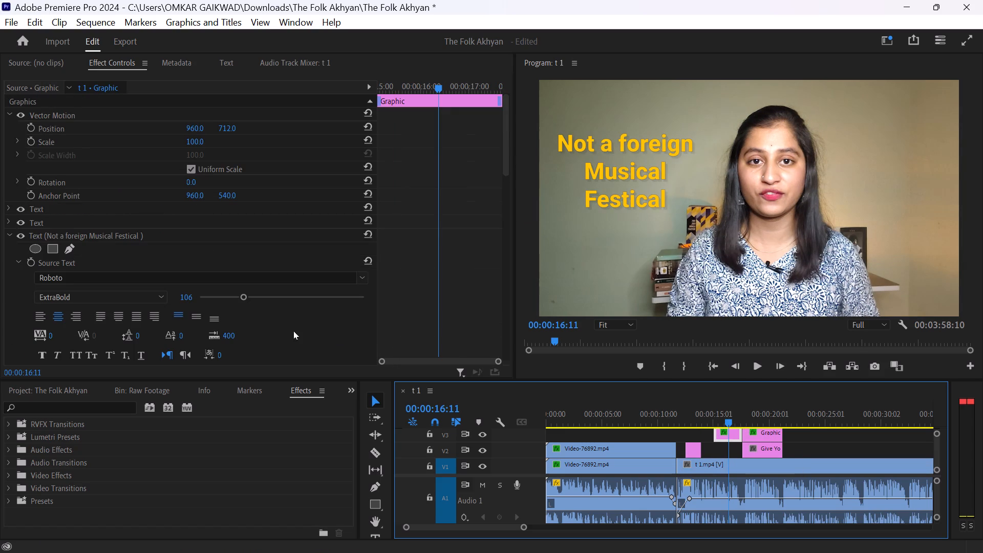
click(42, 357)
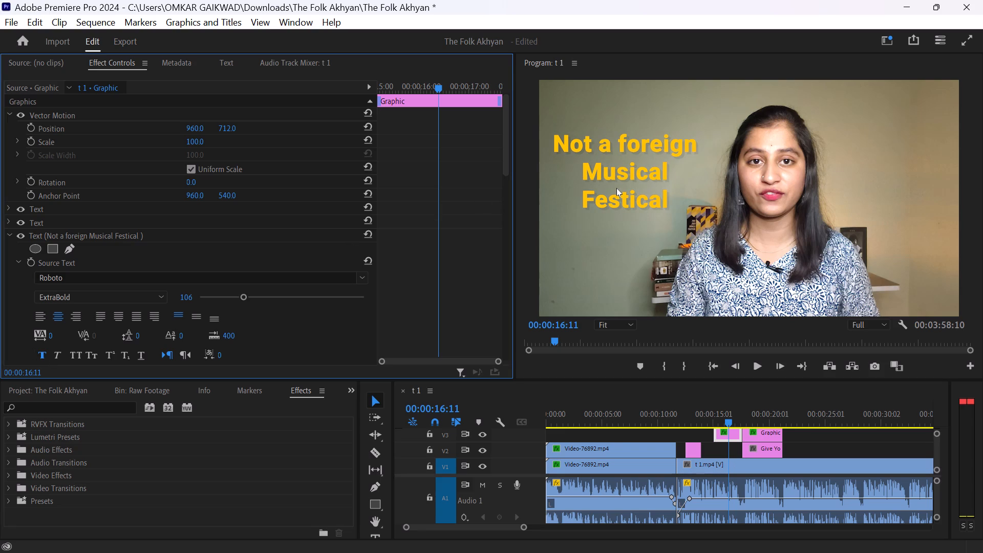
scroll(380, 248, down, 4)
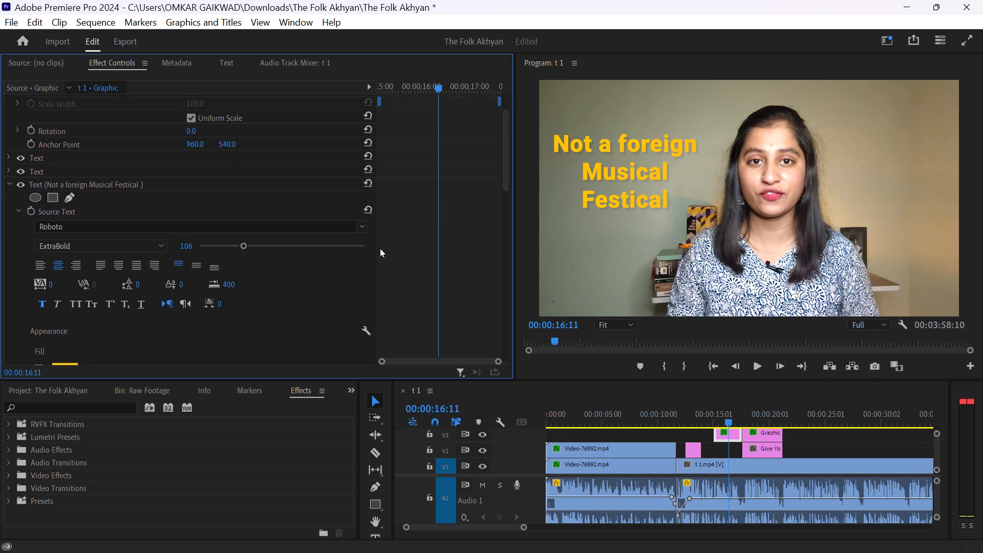
scroll(380, 248, down, 6)
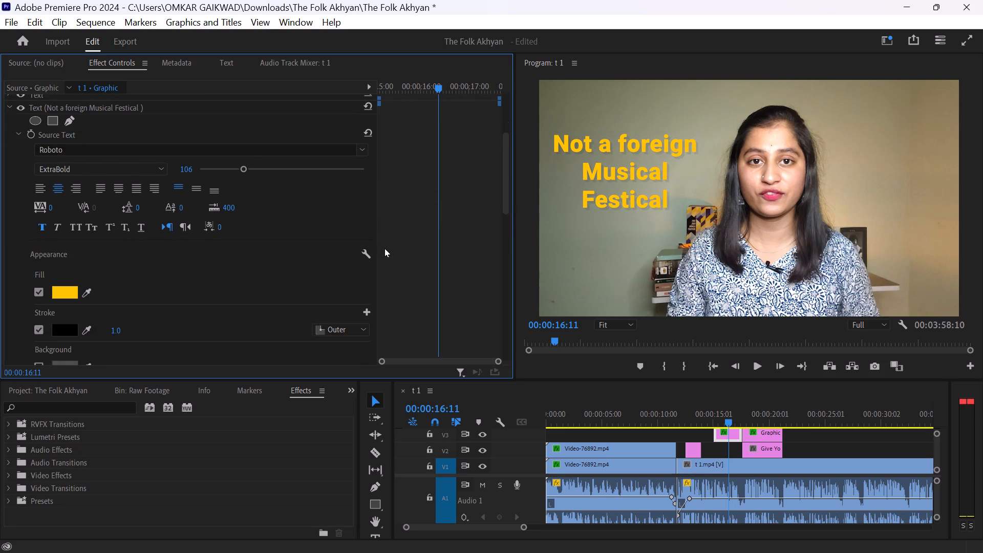
View the "Not a foreign Musical Festical" title full screen, and preview the sequence full screen from about 00:00:10:26 through that title.
click(963, 33)
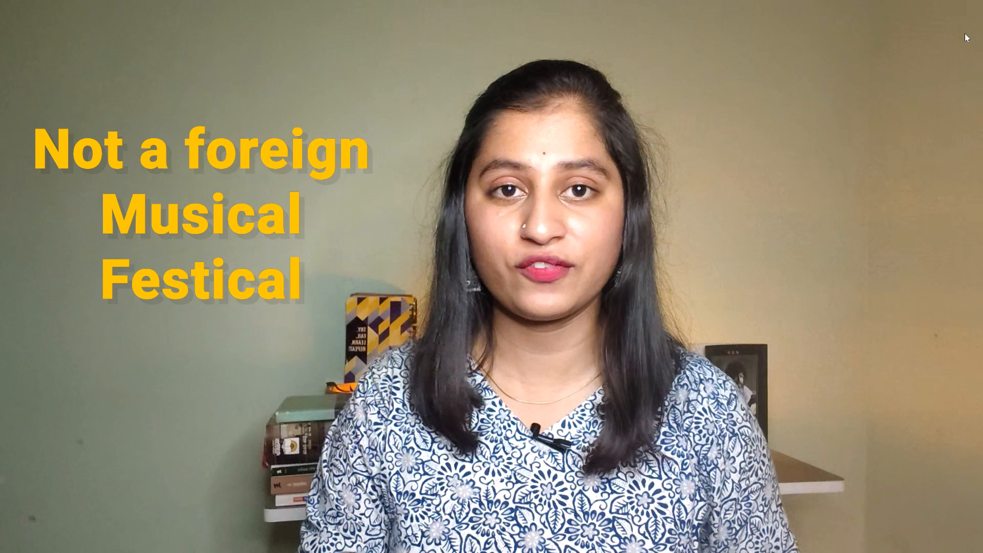
key(Escape)
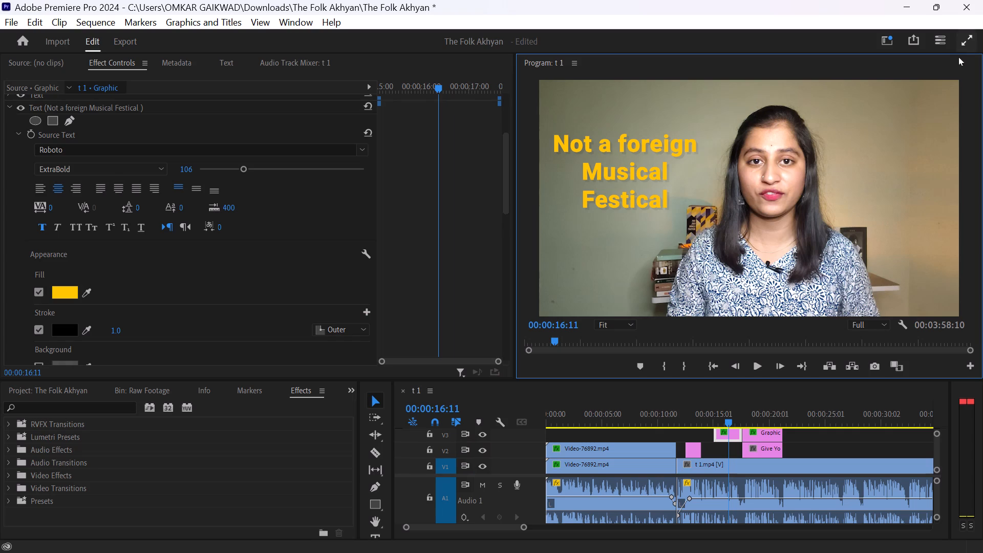
click(669, 409)
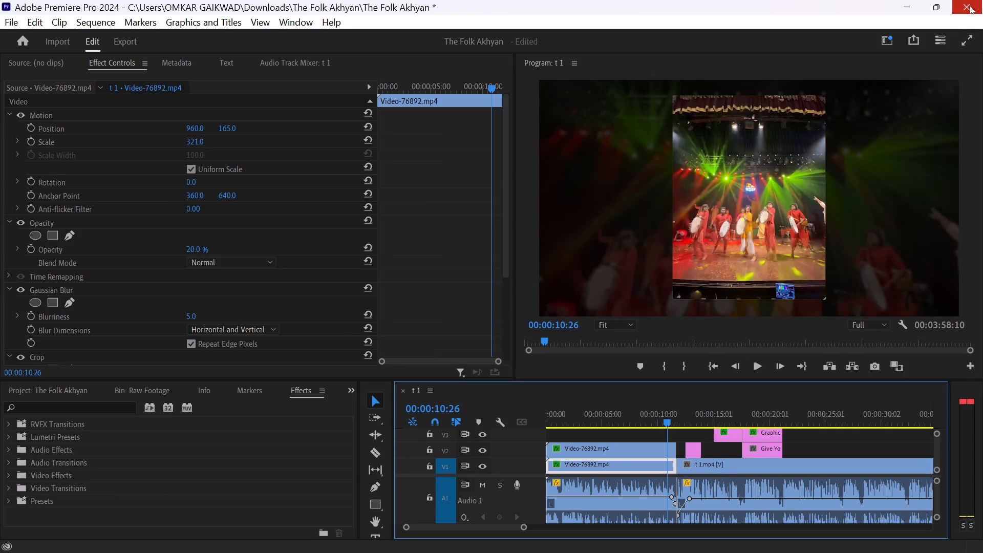
click(970, 41)
key(space)
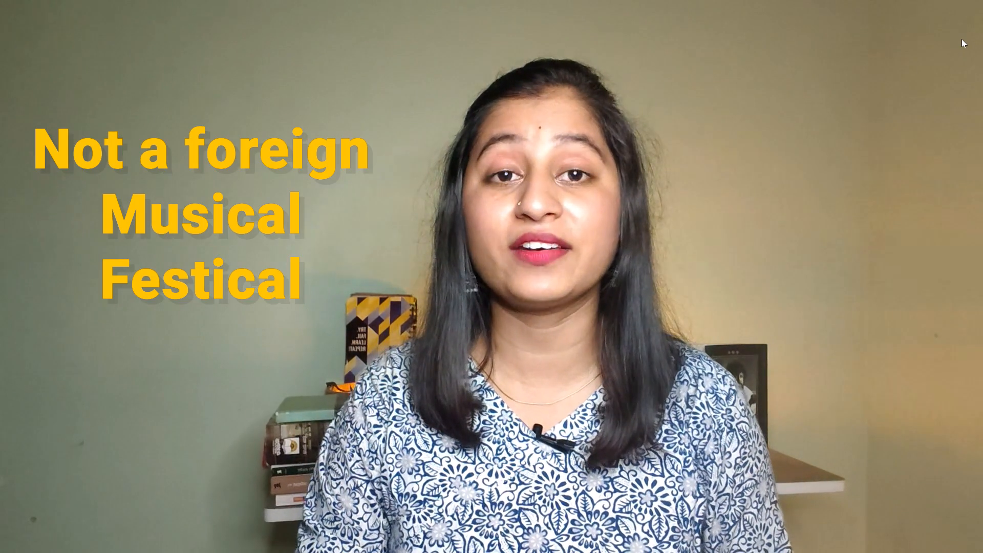
key(space)
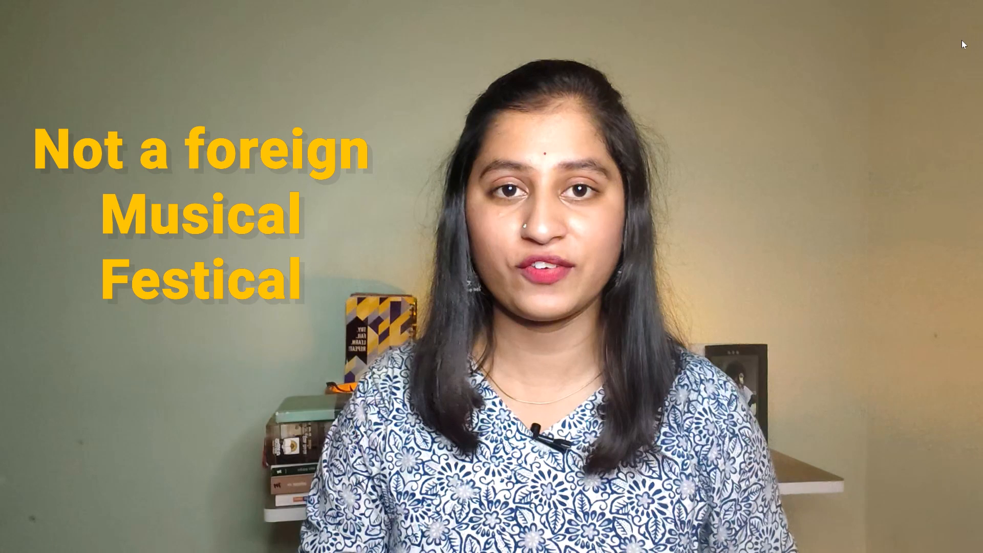
key(Escape)
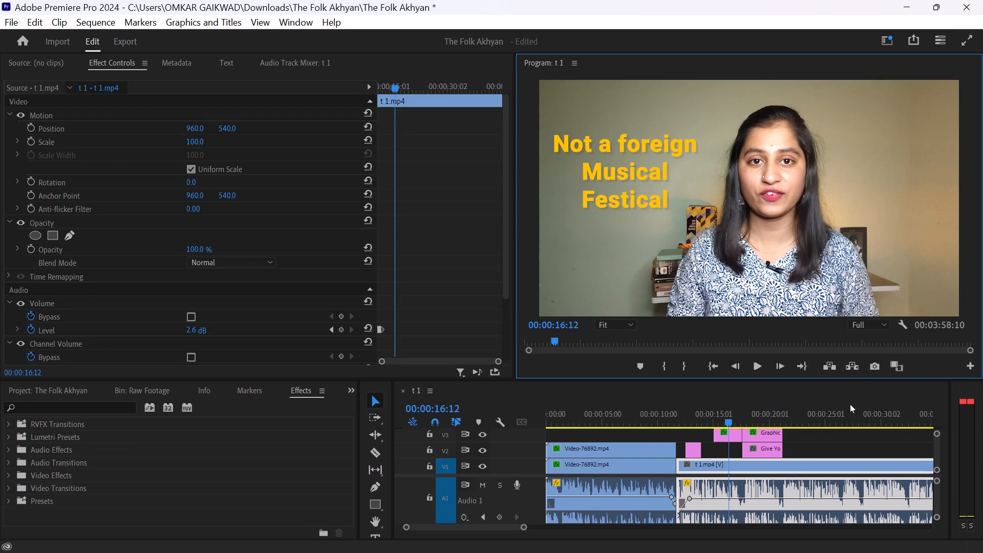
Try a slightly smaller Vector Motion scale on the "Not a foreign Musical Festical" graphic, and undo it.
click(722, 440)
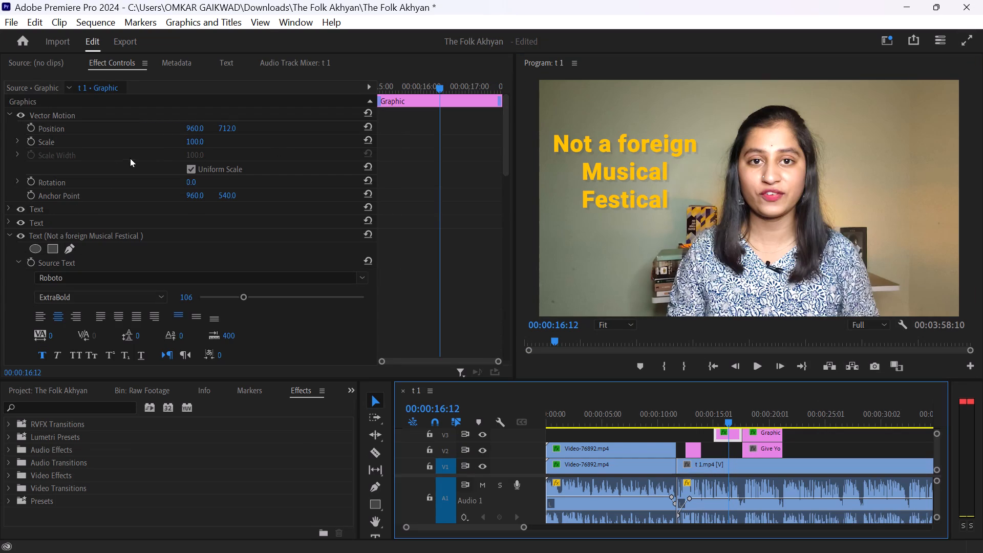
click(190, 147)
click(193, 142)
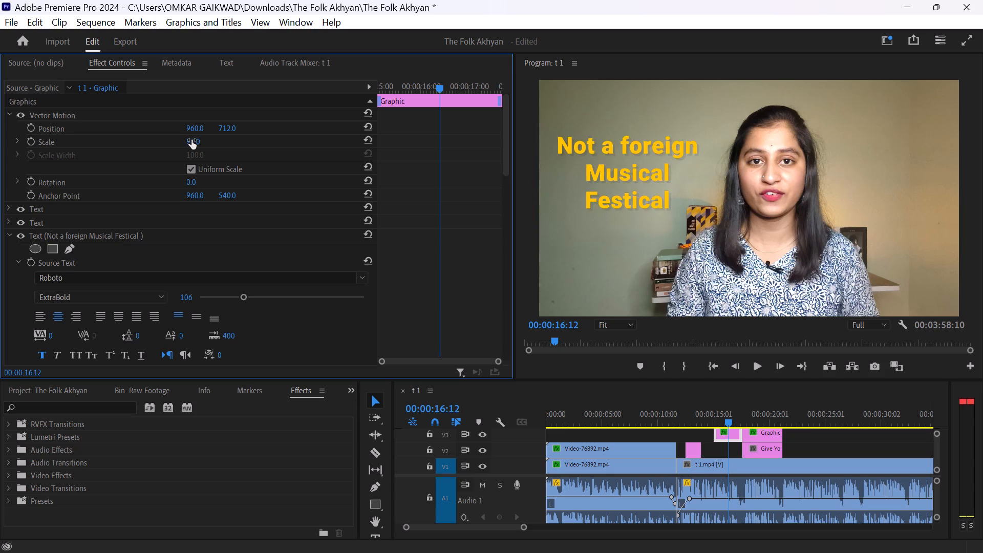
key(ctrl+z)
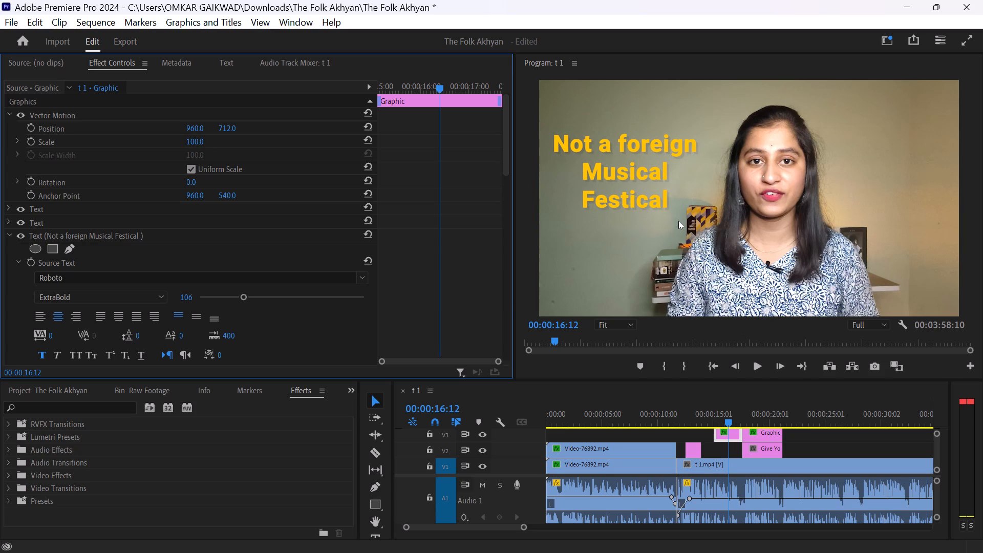
Select all the text of the "Not a foreign Musical Festical" title and enlarge its font size to 176.
click(564, 168)
triple_click(591, 164)
triple_click(592, 164)
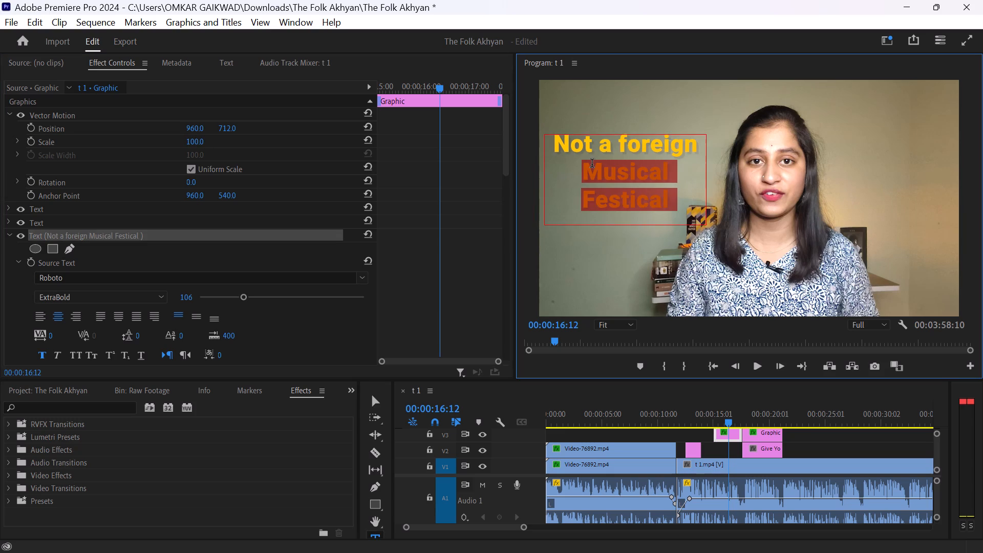
triple_click(592, 164)
triple_click(592, 164)
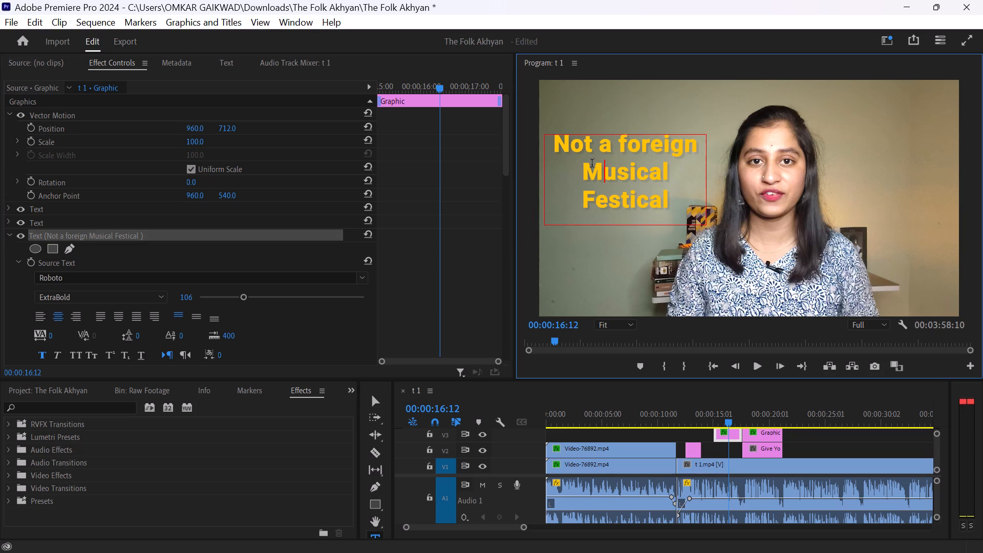
double_click(592, 164)
key(ctrl+a)
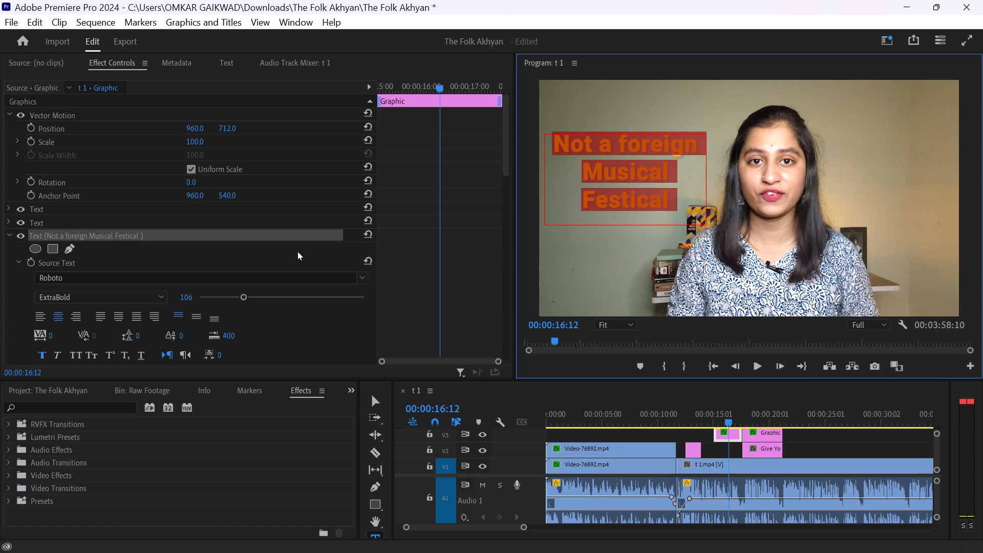
drag(243, 294, 252, 293)
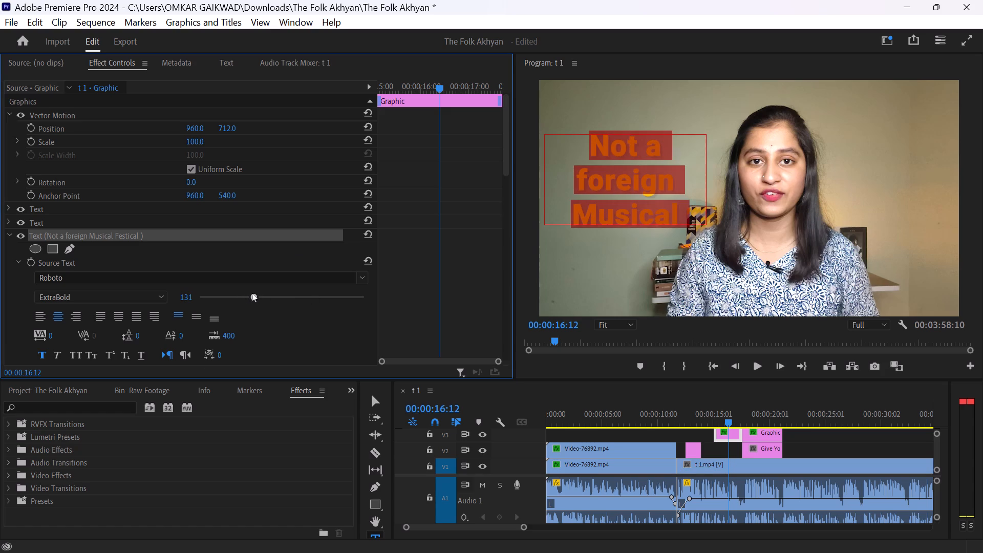
drag(252, 293, 259, 291)
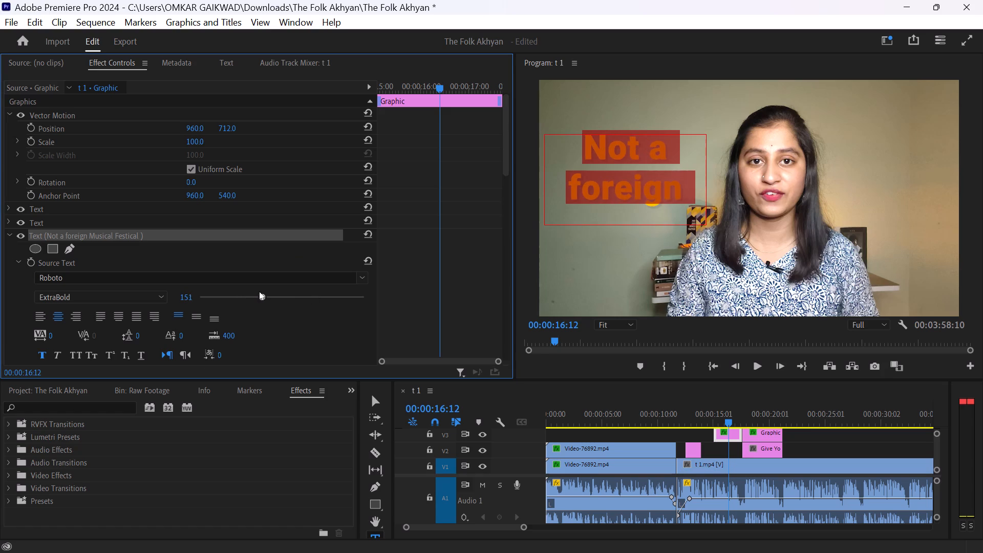
drag(259, 291, 259, 291)
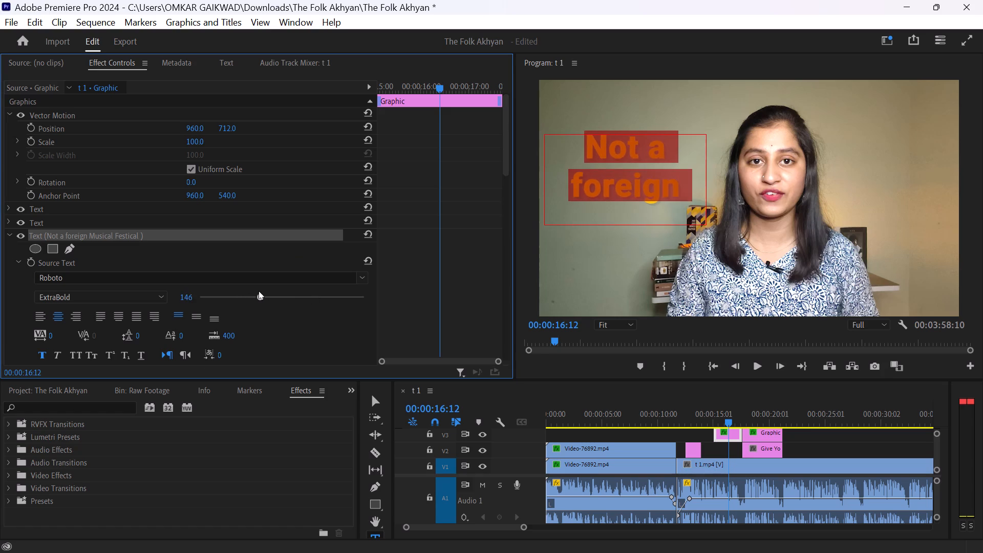
drag(259, 291, 297, 290)
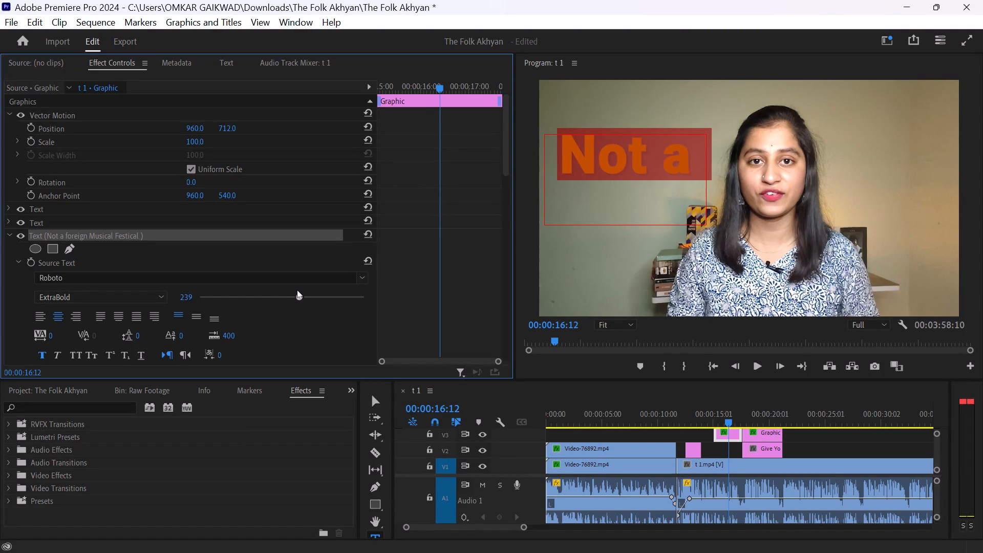
drag(297, 290, 270, 290)
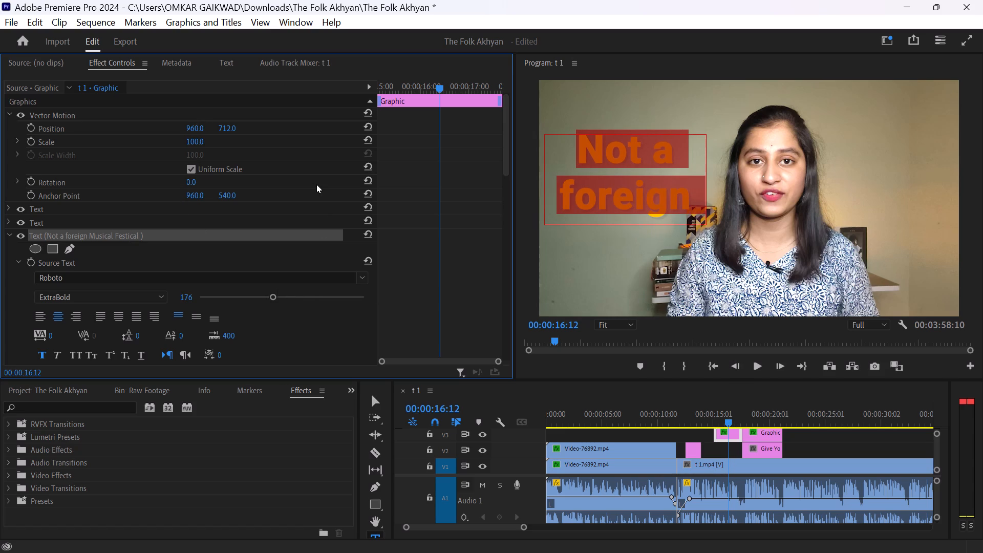
Extend the title's text box downward so all four lines of "Not a foreign Musical Festical" fit.
click(373, 402)
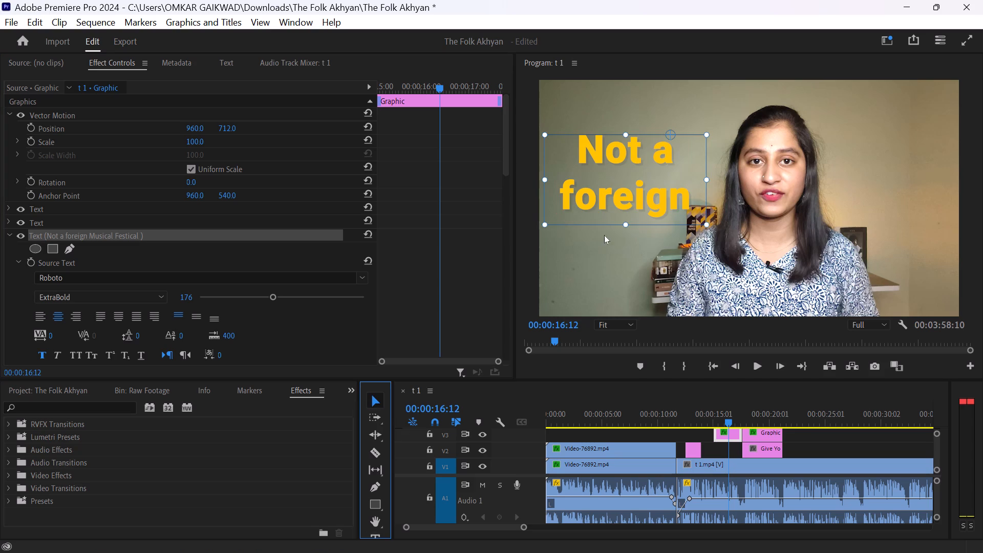
drag(623, 226, 626, 356)
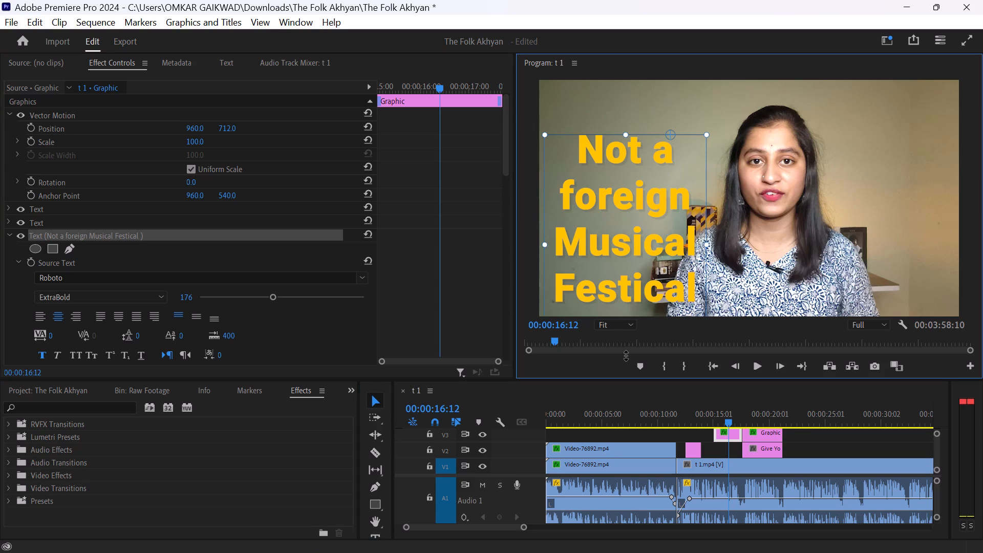
drag(626, 356, 624, 307)
Move the "Not a foreign Musical Festical" title up to the frame's upper-left area, beside the speaker.
drag(609, 243, 607, 192)
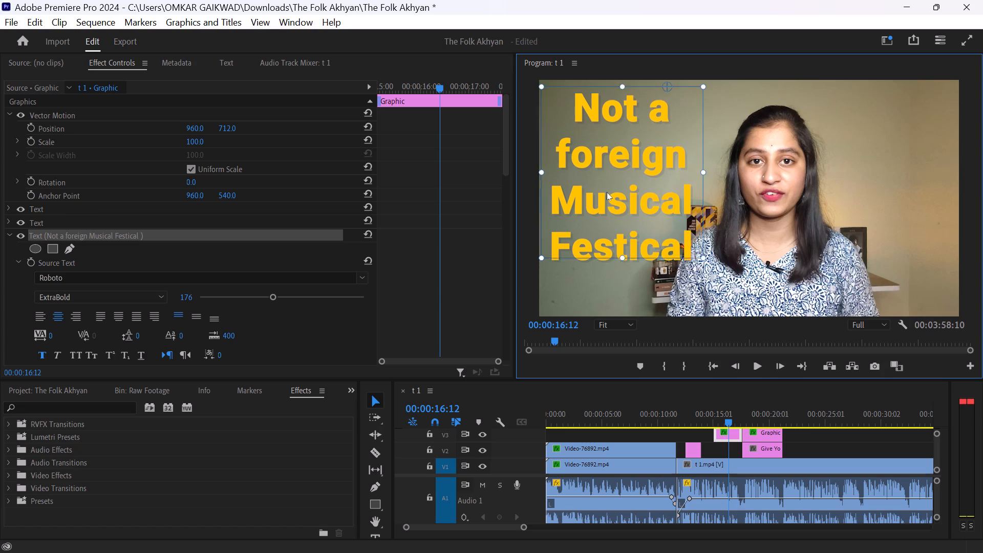
drag(607, 192, 590, 192)
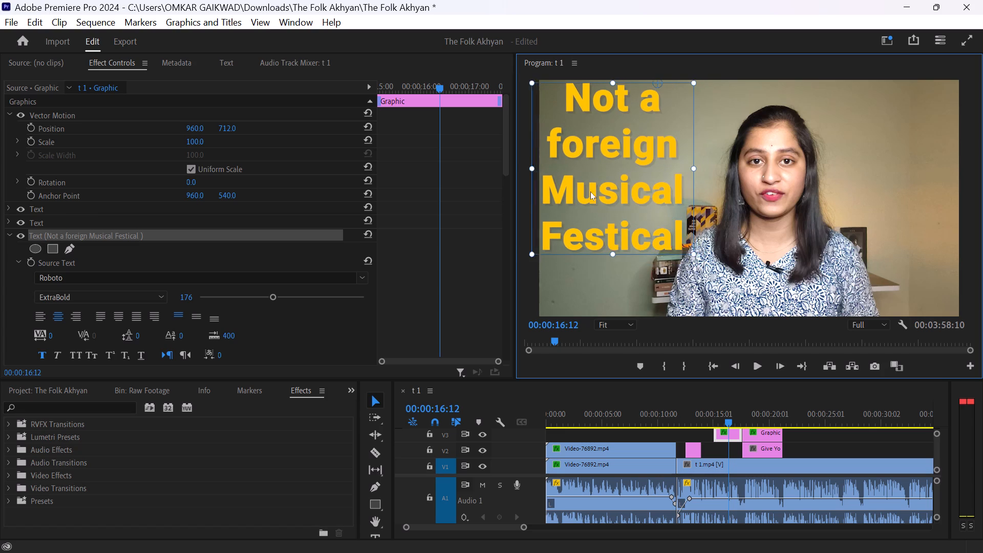
drag(590, 192, 604, 192)
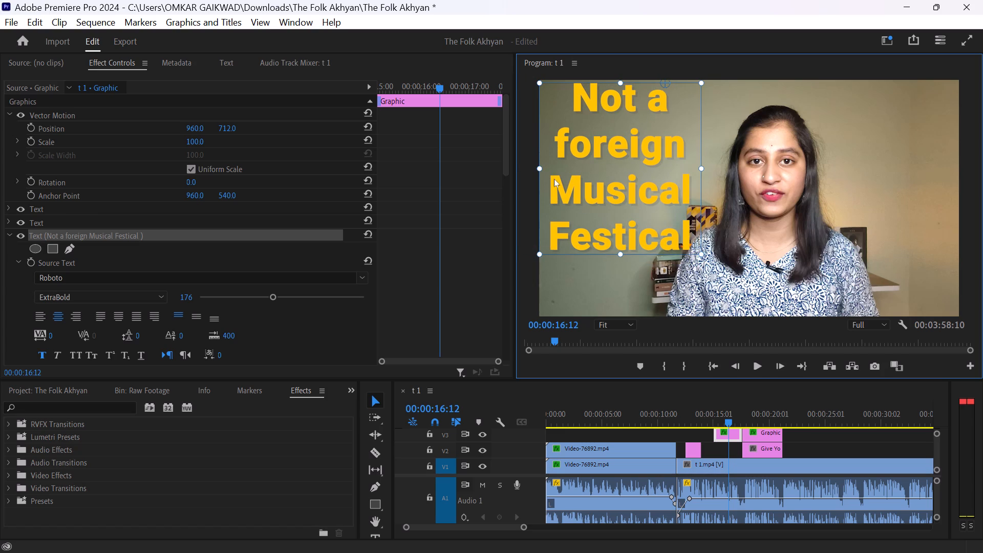
Reduce the "Not a foreign Musical Festical" title's font size to 162.
drag(273, 297, 262, 295)
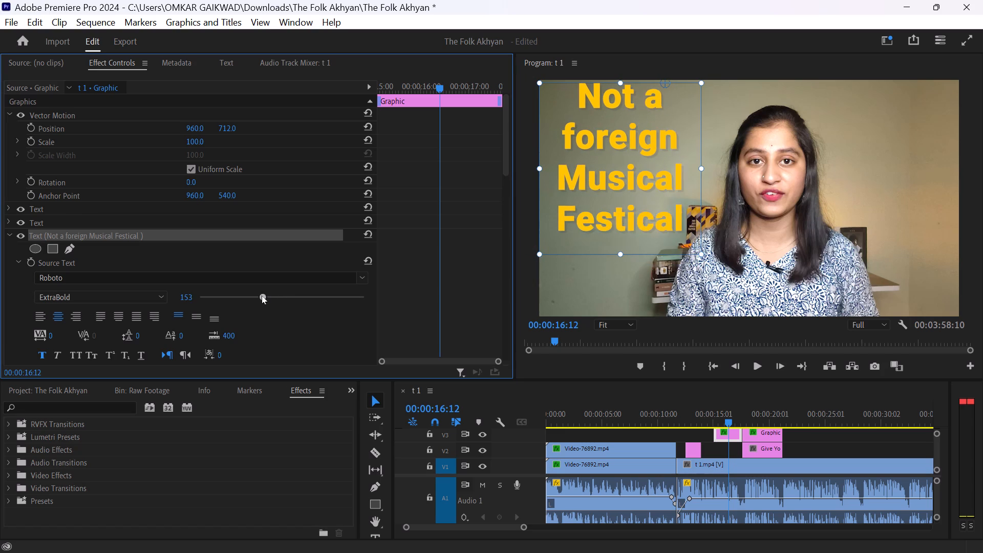
drag(262, 295, 265, 295)
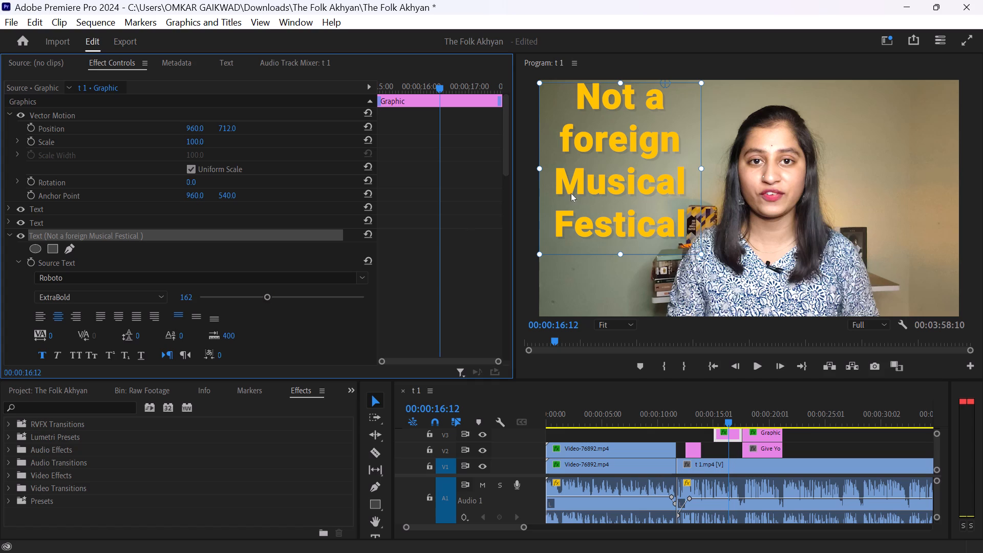
Shift the "Not a foreign Musical Festical" title slightly down and toward the frame's left edge, beside the speaker.
drag(588, 177, 580, 187)
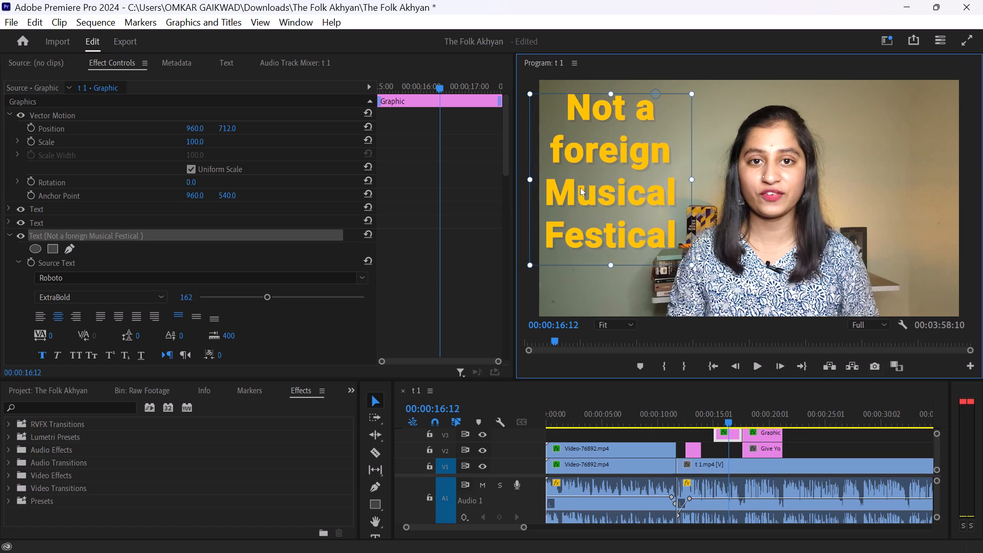
drag(580, 187, 581, 187)
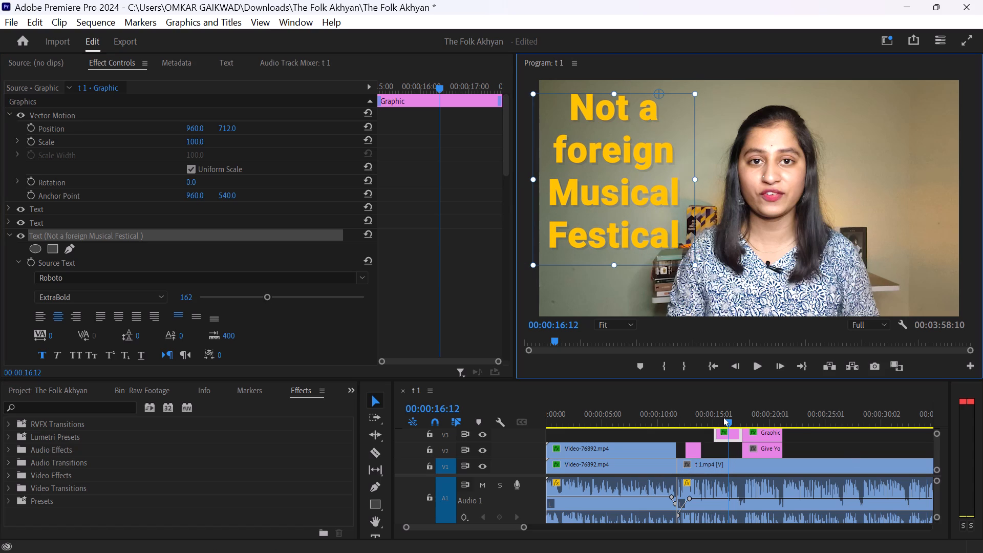
Play the sequence full screen from about 00:00:10:13 through the "Not a foreign Musical Festical" title to check its layout.
drag(689, 404, 658, 405)
key(space)
key(space)
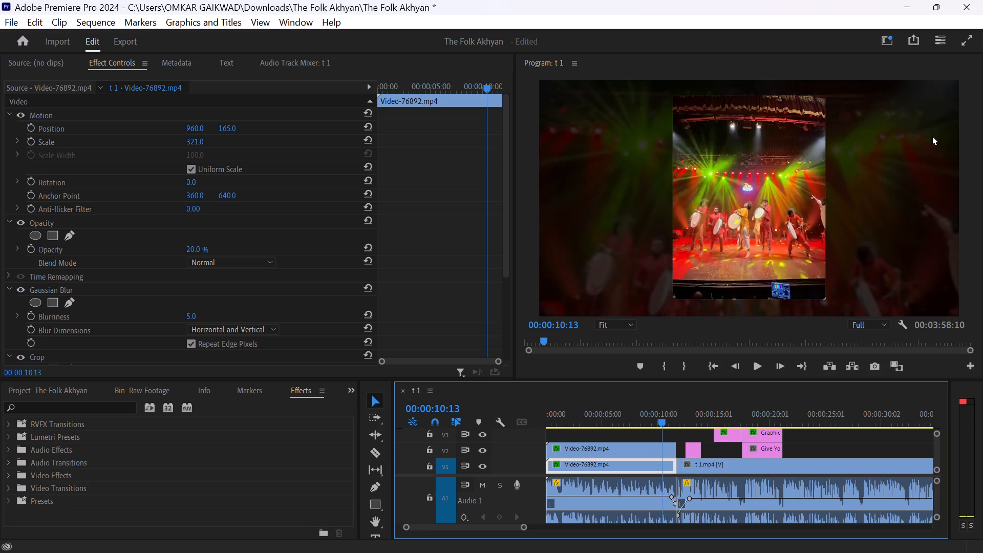
click(967, 39)
key(space)
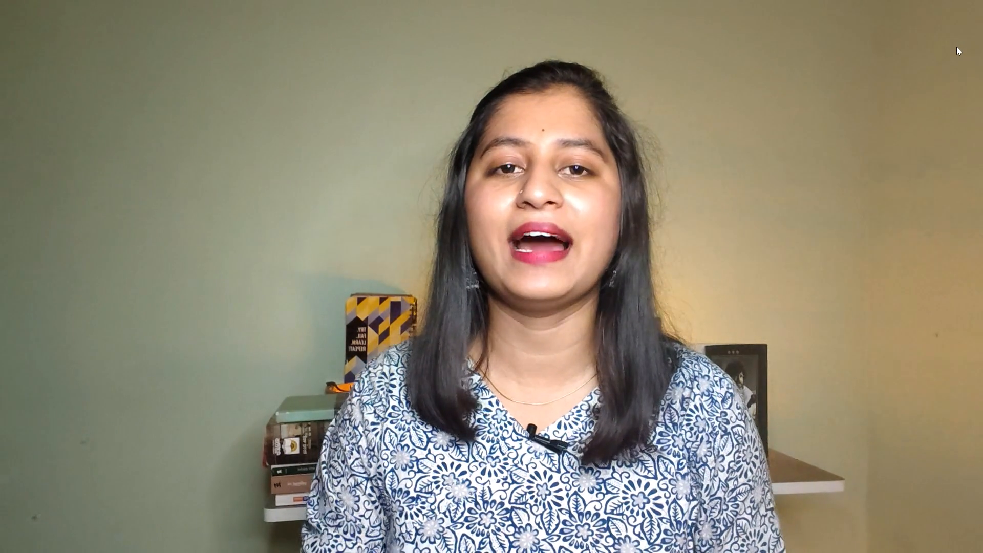
key(space)
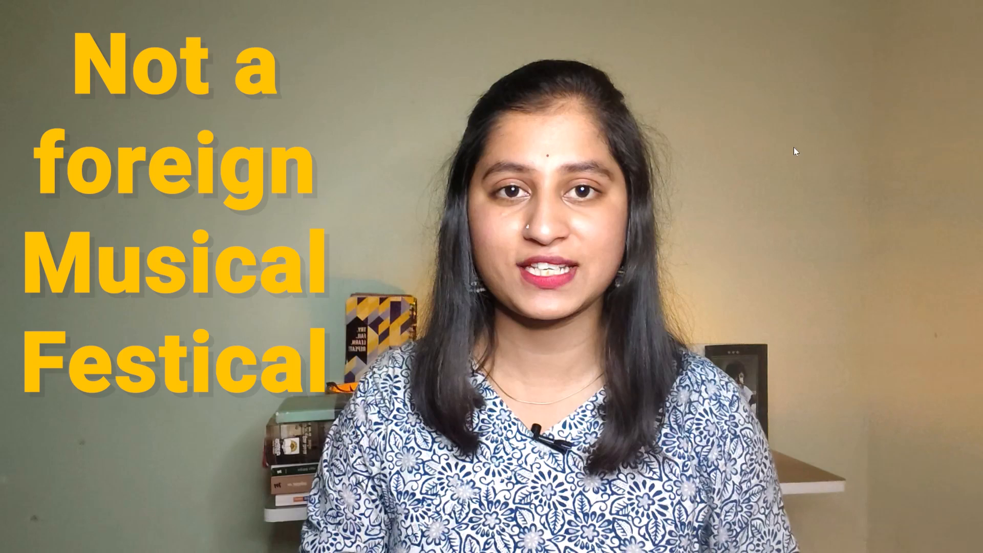
key(Escape)
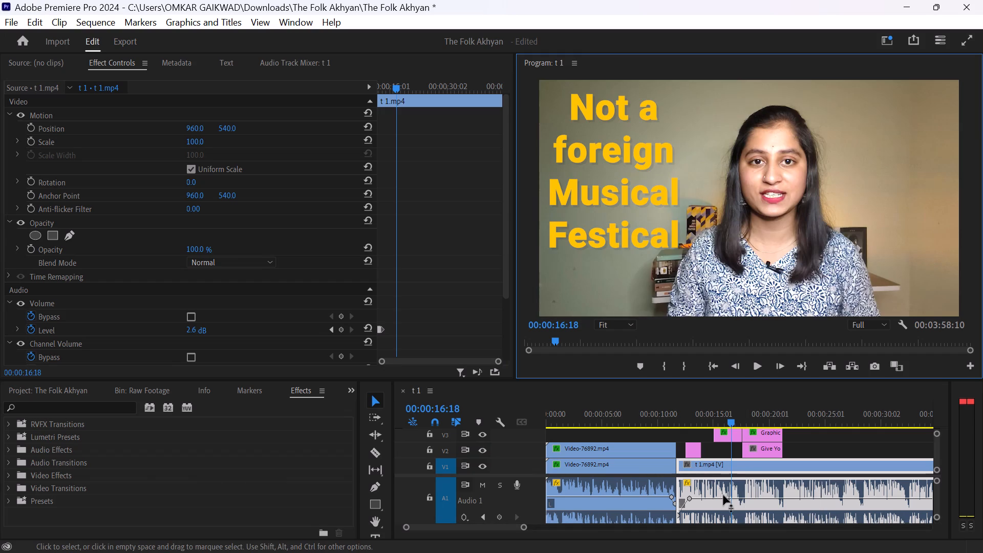
Select the "Not a foreign Musical Festical" graphic on V3 and examine its text appearance settings down to Shadow.
click(729, 439)
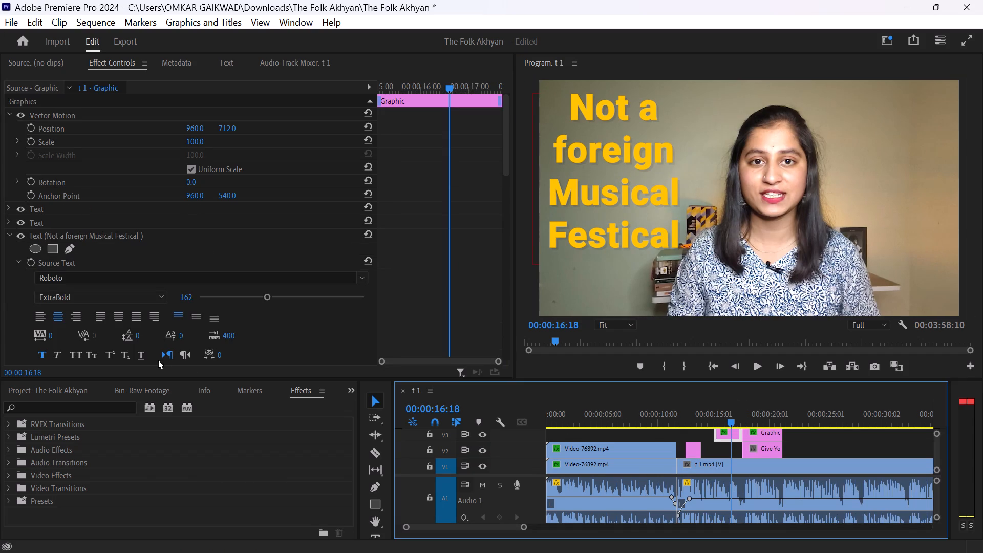
scroll(388, 215, down, 5)
scroll(373, 290, down, 7)
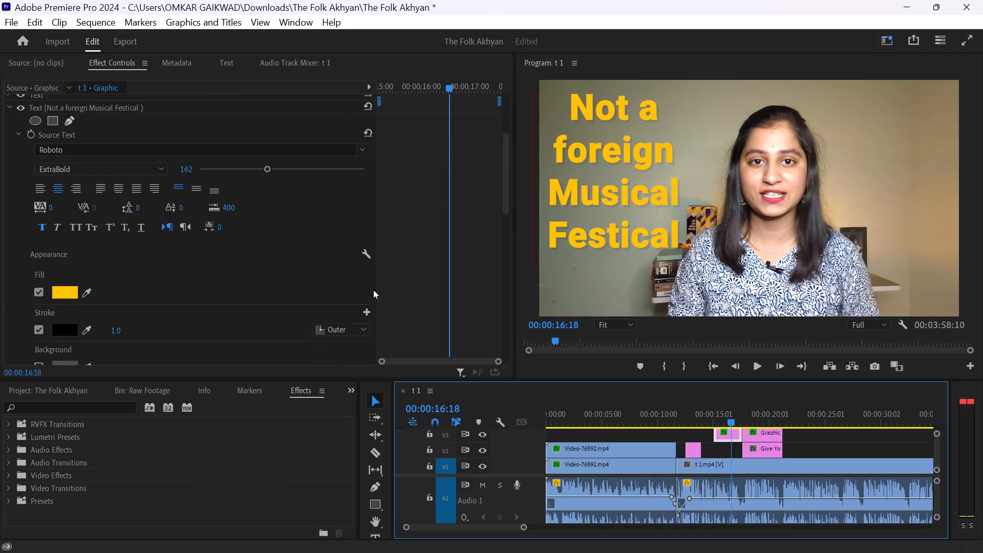
scroll(373, 290, down, 8)
scroll(373, 290, up, 1)
scroll(373, 290, down, 4)
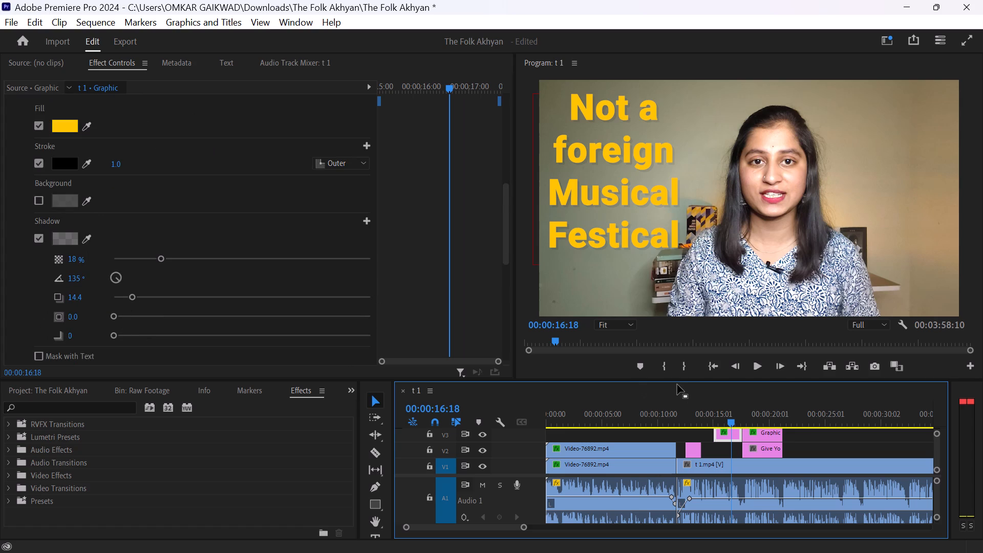
Enlarge the program preview by shrinking the timeline area, keeping the V3 title graphics in view.
drag(678, 379, 678, 381)
drag(678, 381, 678, 399)
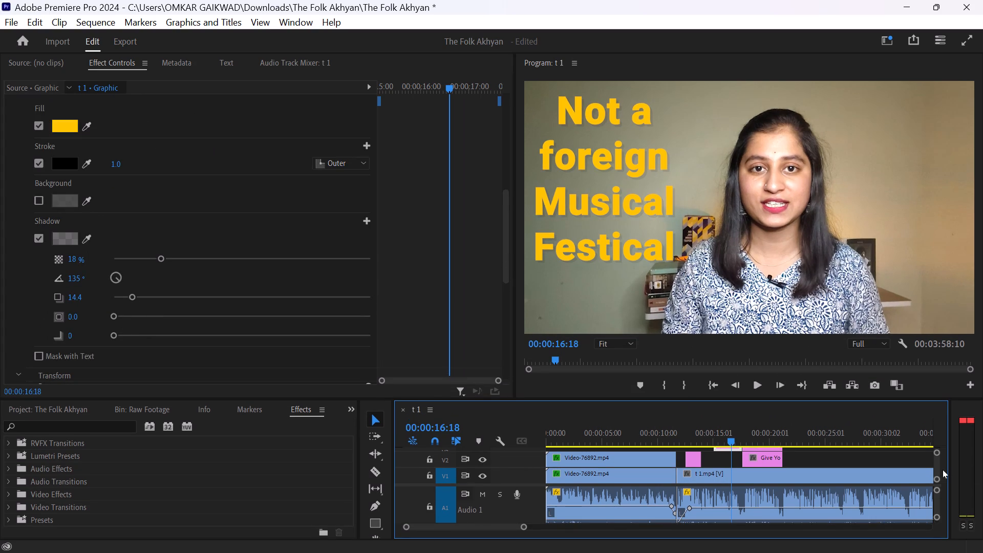
click(938, 465)
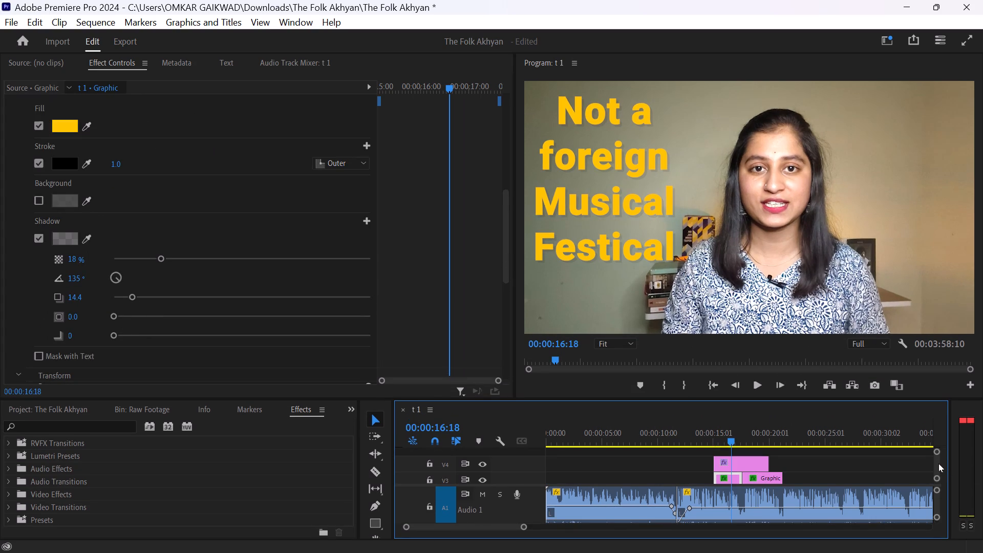
scroll(938, 464, down, 1)
click(938, 464)
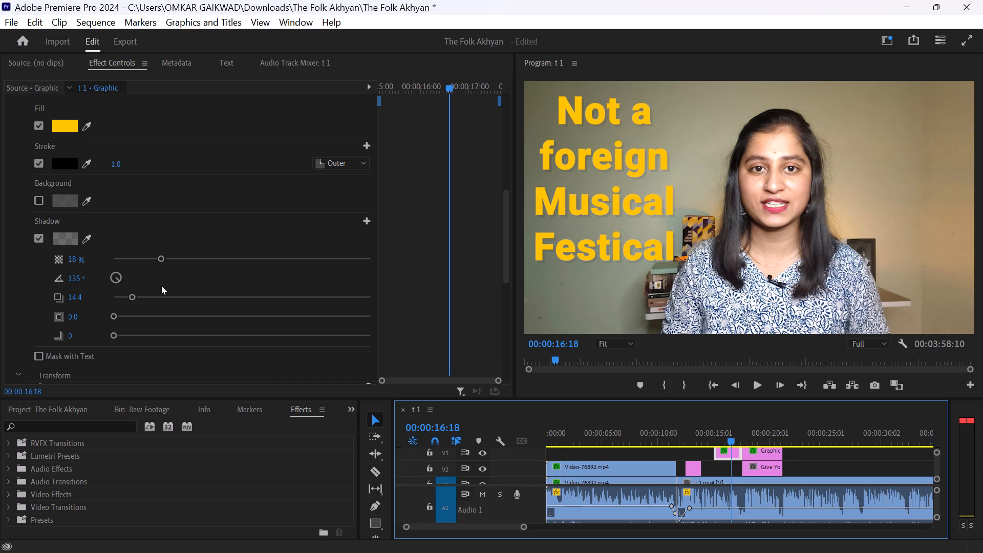
Raise the computer's display brightness in the system quick settings.
click(875, 544)
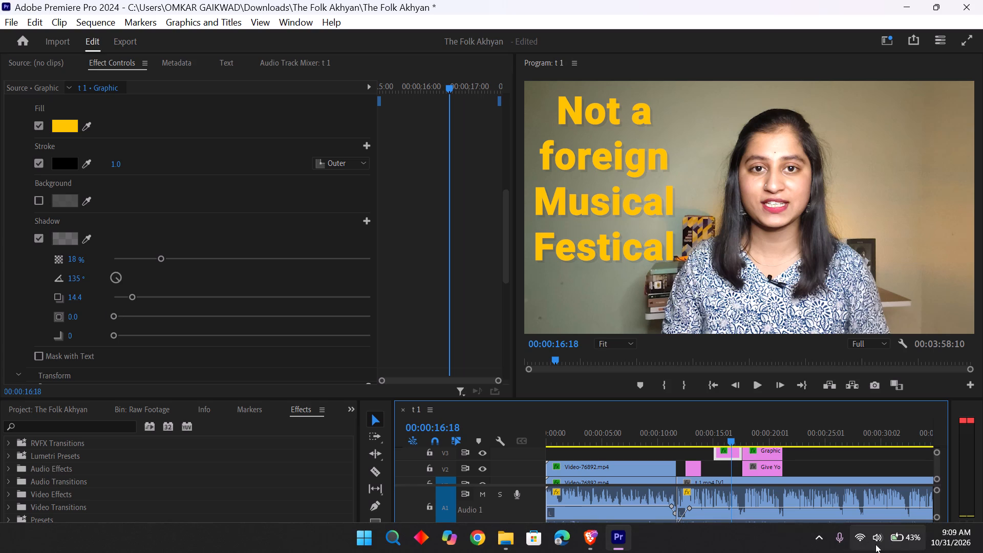
drag(860, 431, 904, 431)
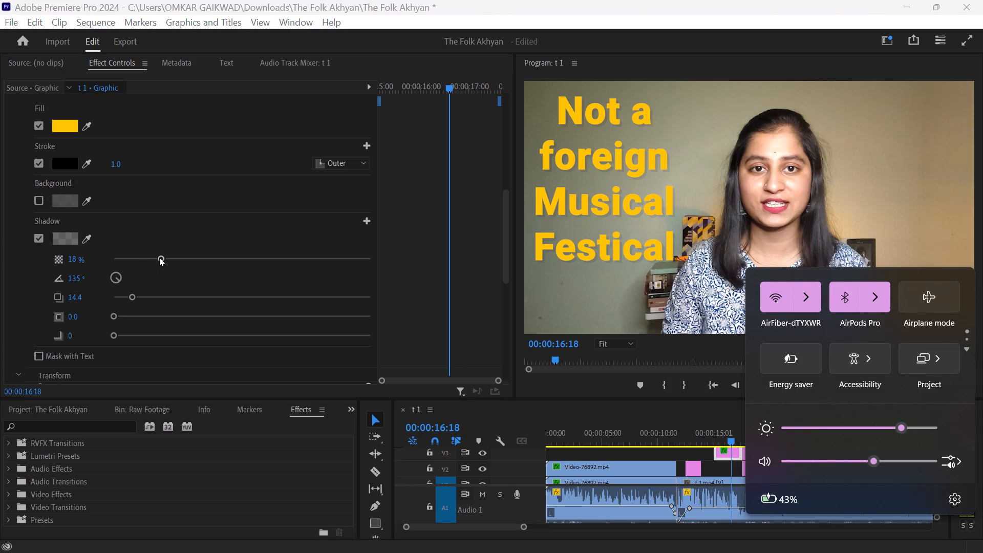
Soften the "Not a foreign Musical Festical" title's shadow with 27% opacity, size 6.2 and blur 40.
drag(161, 257, 149, 259)
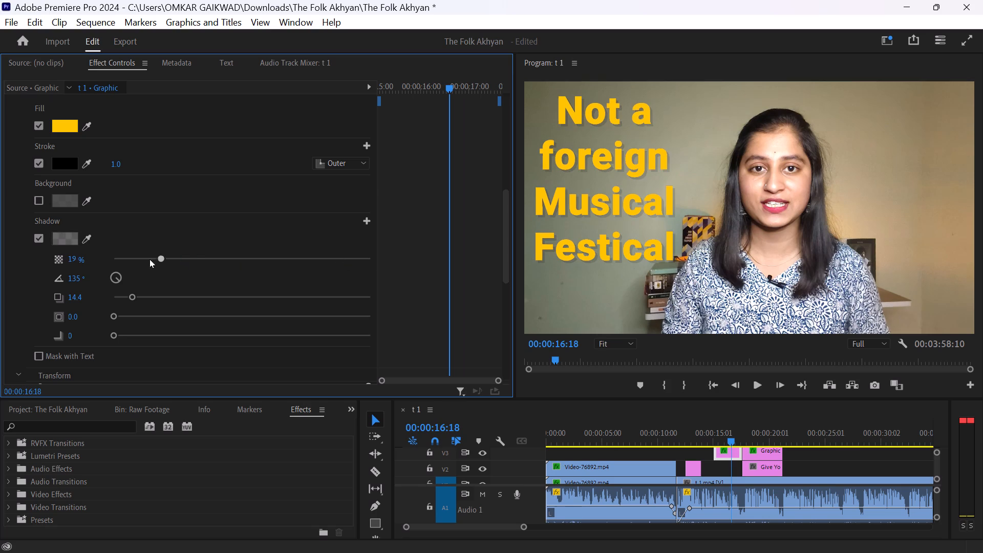
drag(149, 259, 195, 259)
drag(195, 259, 268, 261)
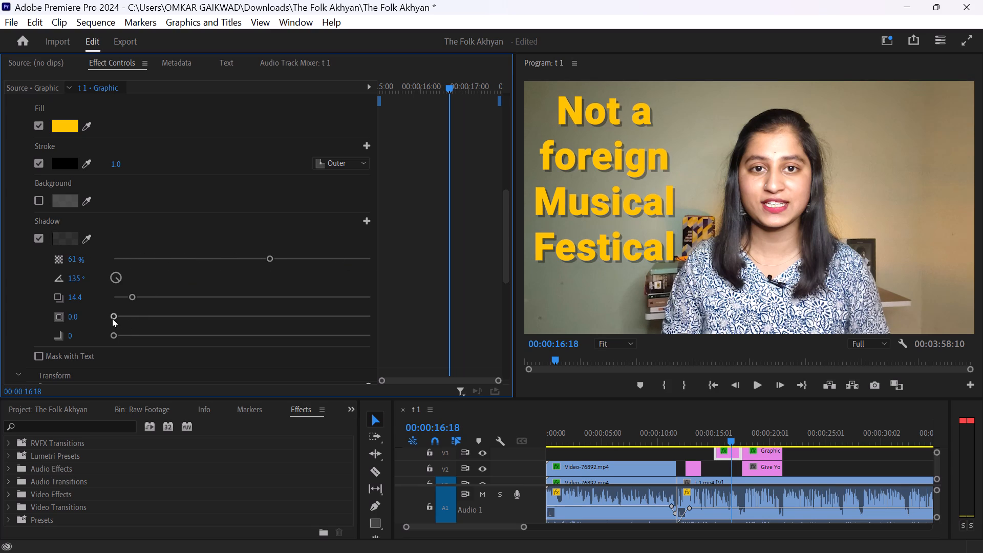
drag(112, 312, 148, 311)
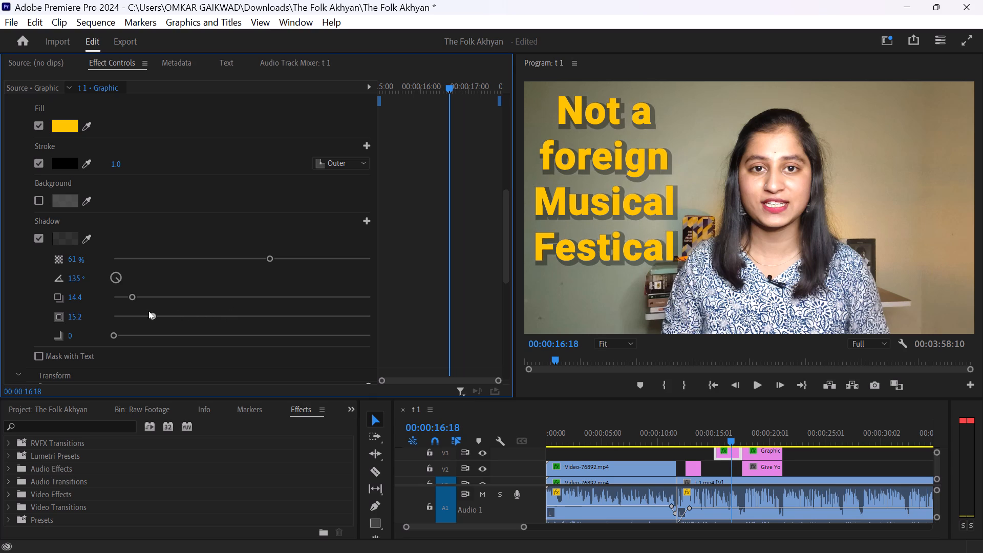
drag(148, 311, 129, 311)
drag(115, 335, 167, 325)
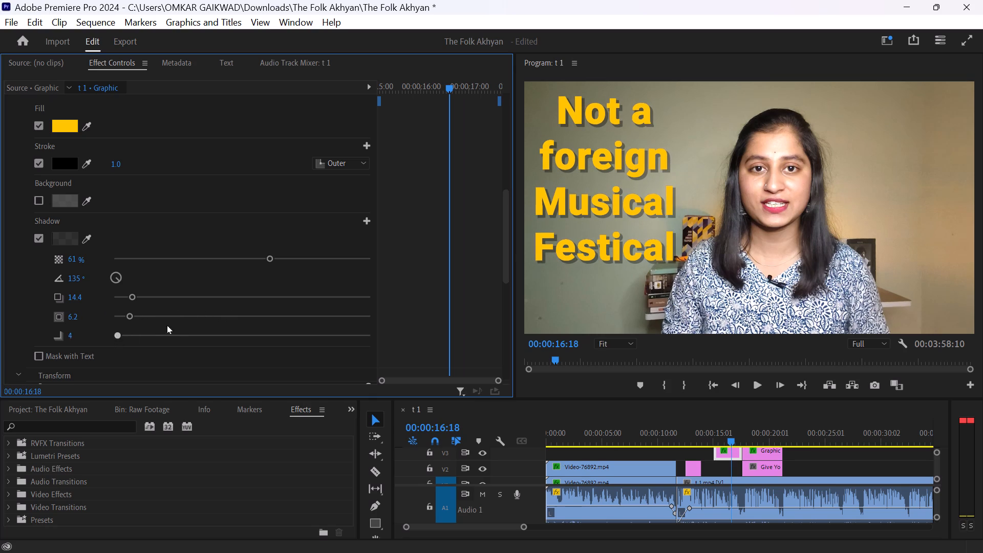
drag(167, 325, 197, 320)
drag(204, 255, 154, 262)
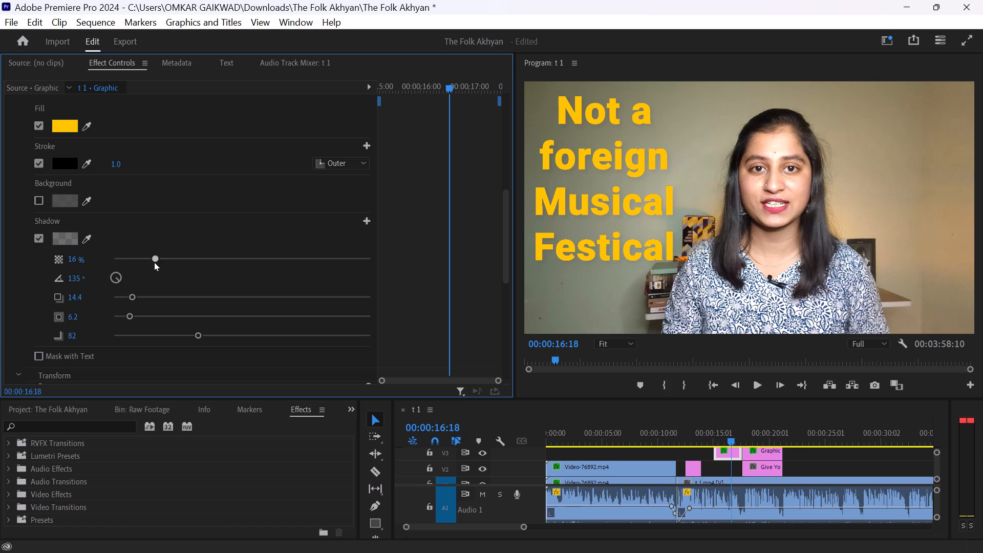
drag(154, 262, 182, 262)
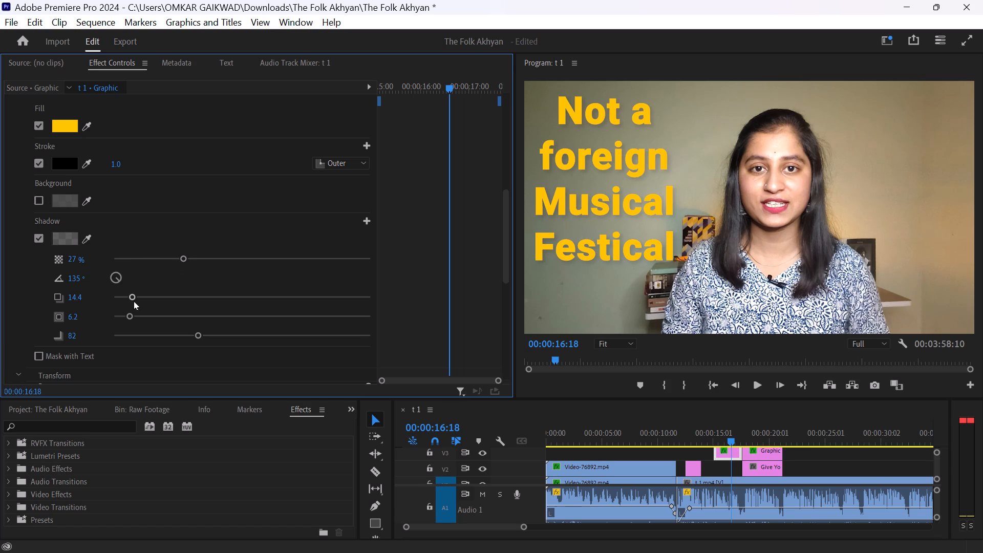
drag(198, 333, 154, 326)
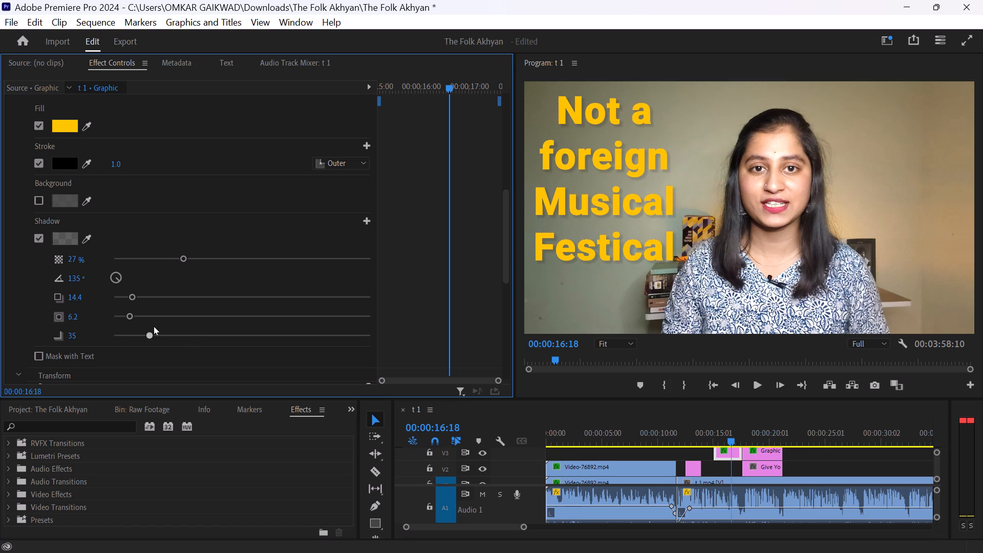
drag(154, 326, 160, 326)
drag(160, 326, 154, 326)
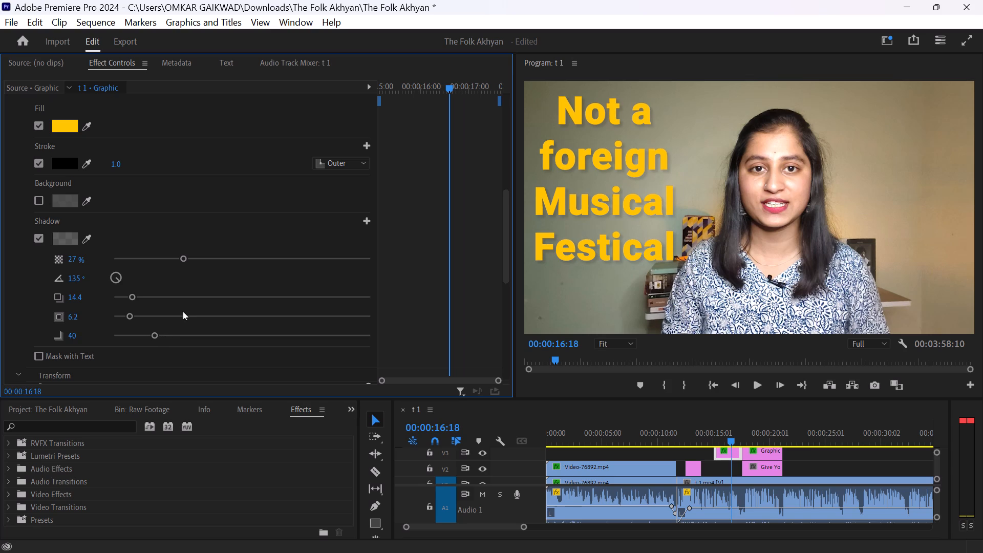
Inspect the softened "Not a foreign Musical Festical" title over the presenter at full screen.
click(965, 40)
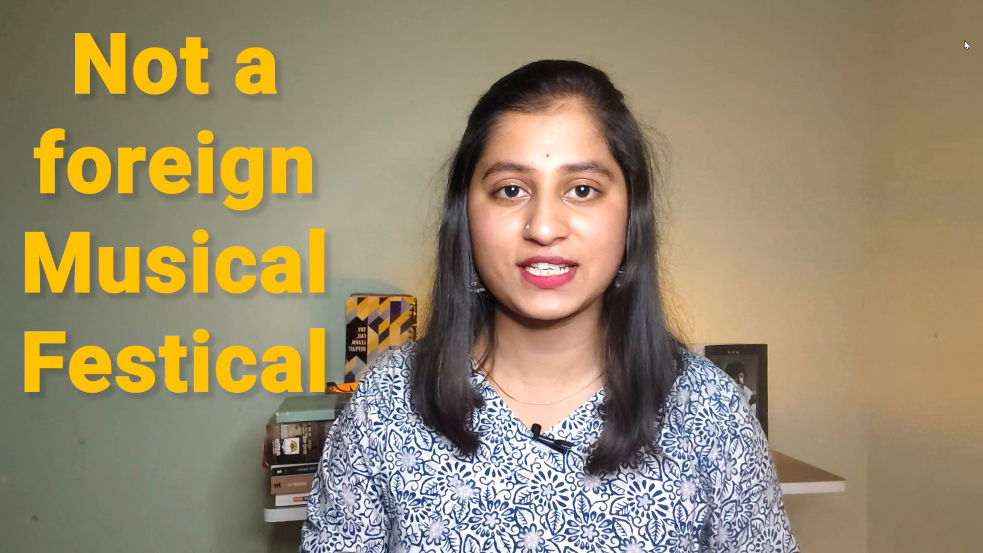
key(Escape)
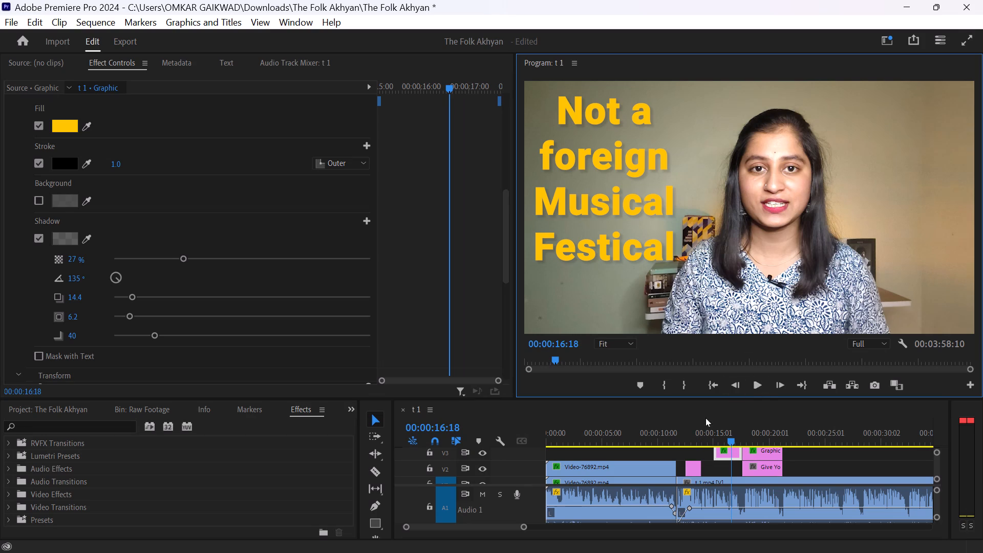
Play the sequence from about 10 seconds past the title graphics at full screen, pausing to review each title's look and timing.
drag(659, 438, 653, 438)
key(space)
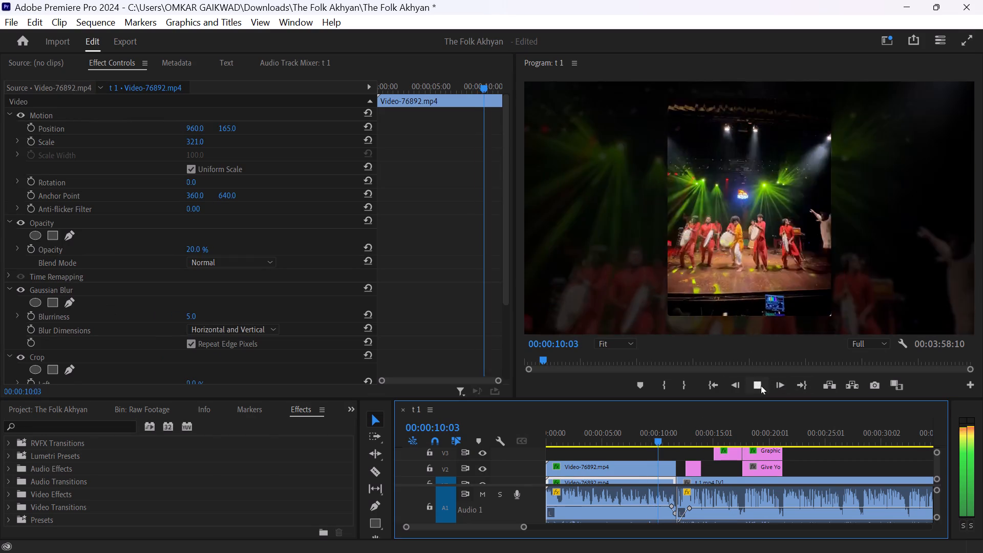
key(space)
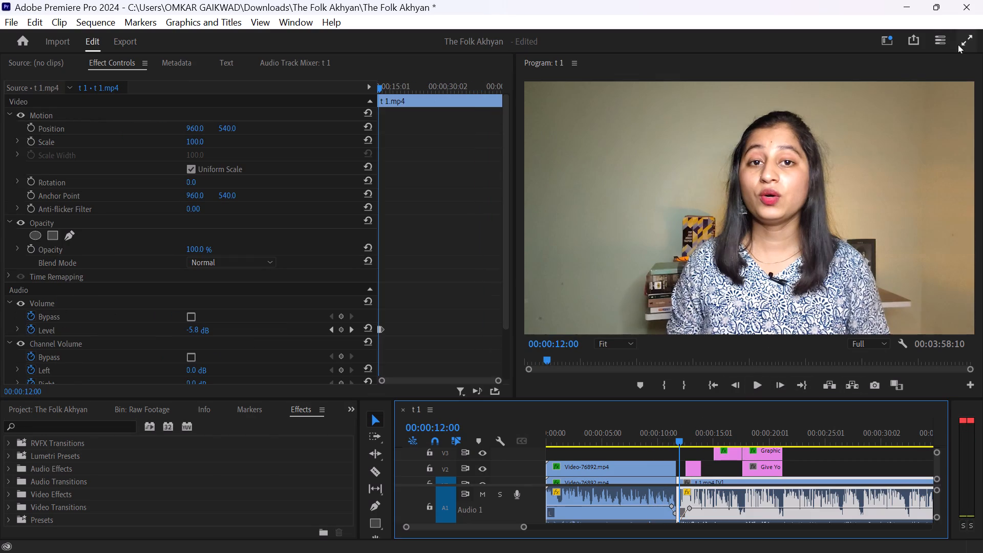
click(960, 47)
key(space)
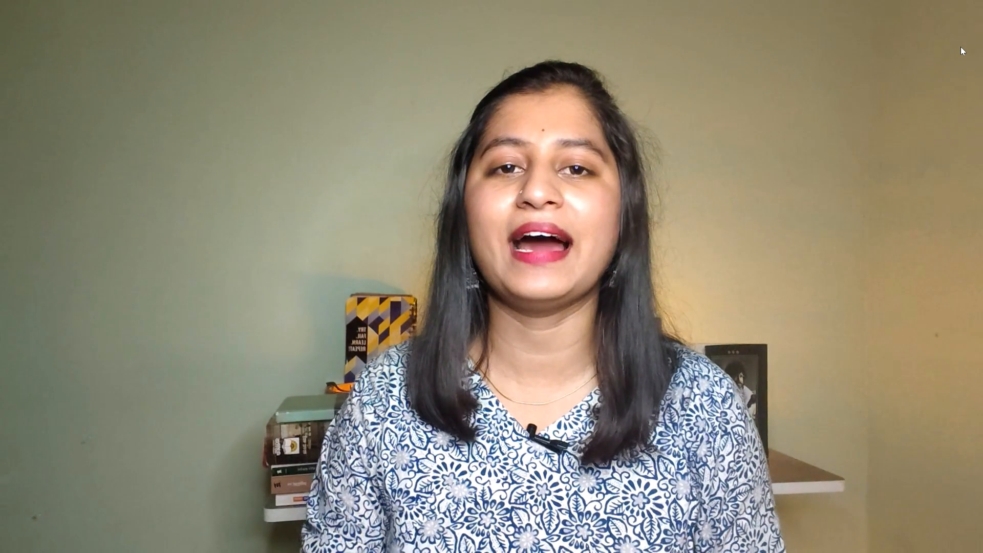
key(space)
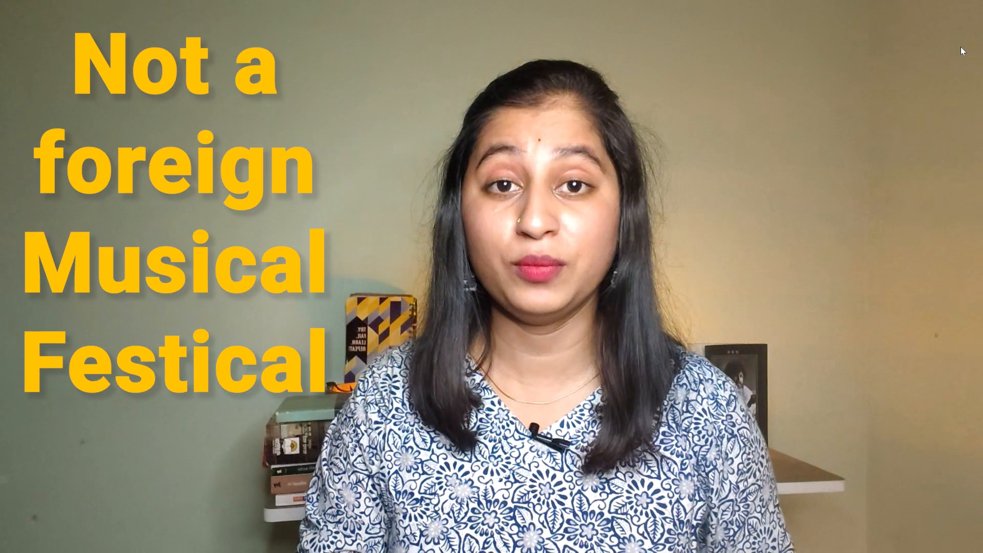
key(space)
key(space)
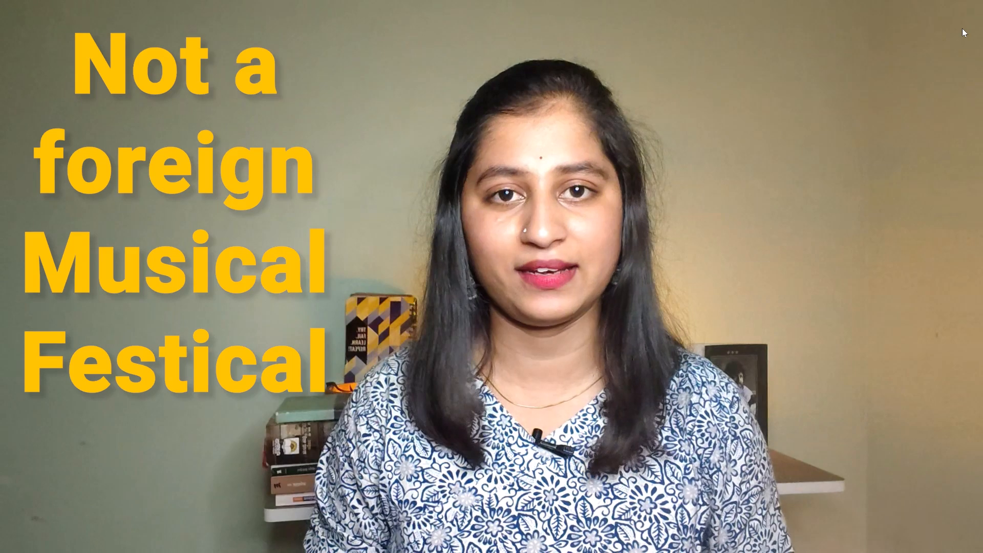
key(space)
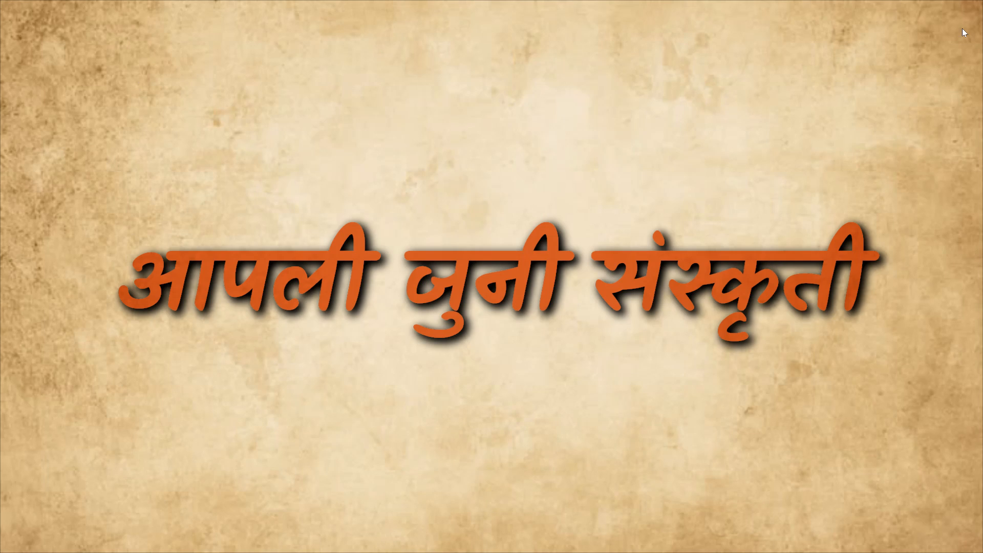
key(space)
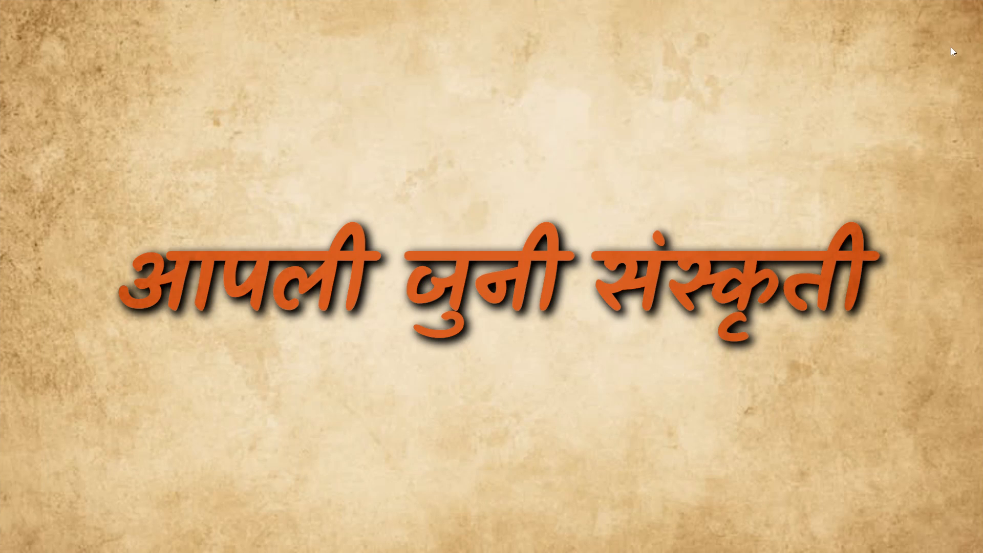
key(space)
key(space)
key(space)
key(space)
key(space)
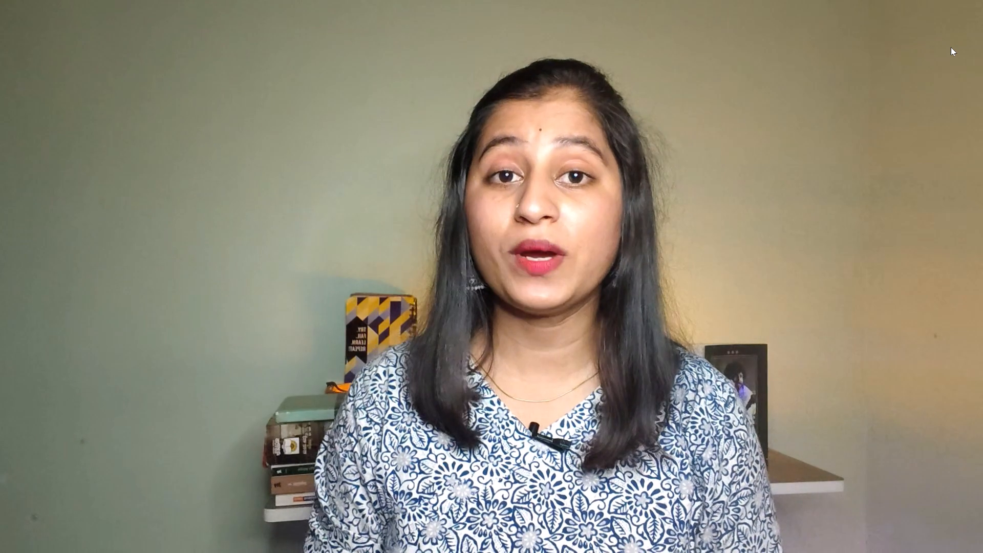
key(space)
key(space)
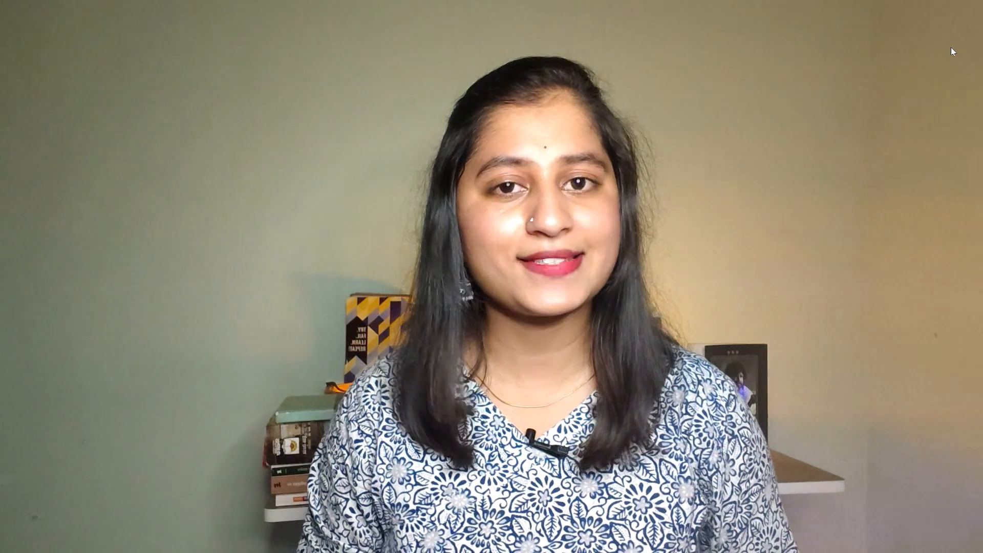
key(space)
key(Escape)
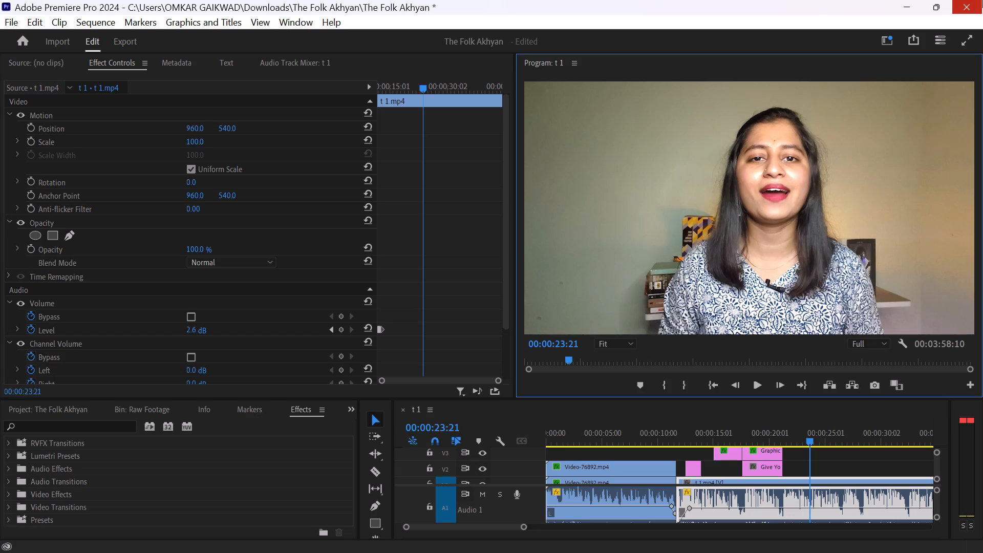
Return the playhead to the "Not a foreign Musical Festical" title at 00:00:16:04.
drag(735, 442, 725, 441)
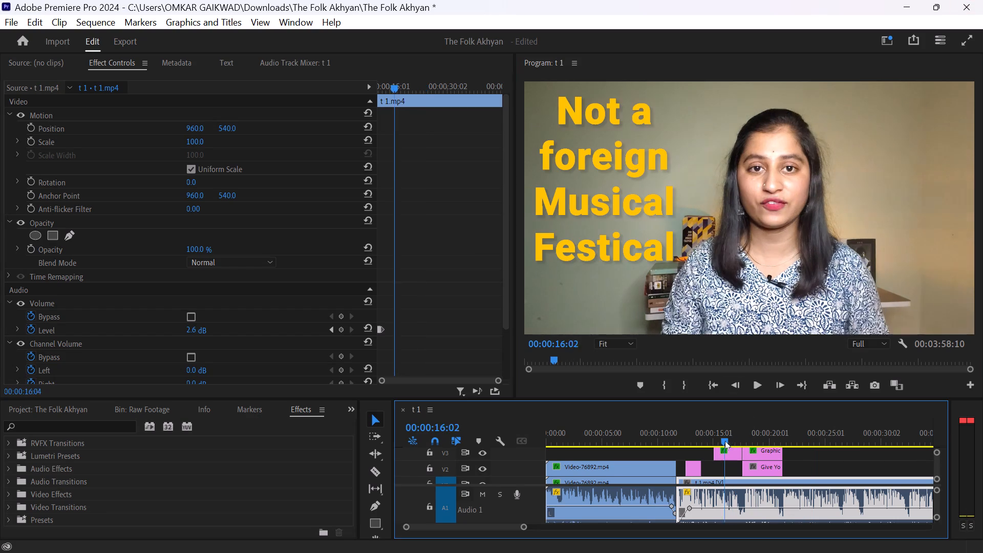
drag(725, 441, 727, 439)
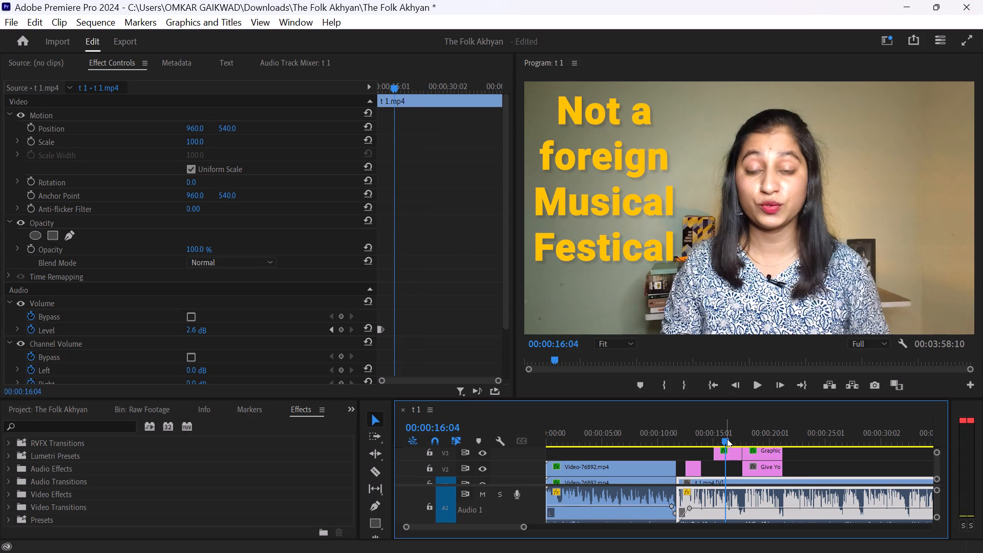
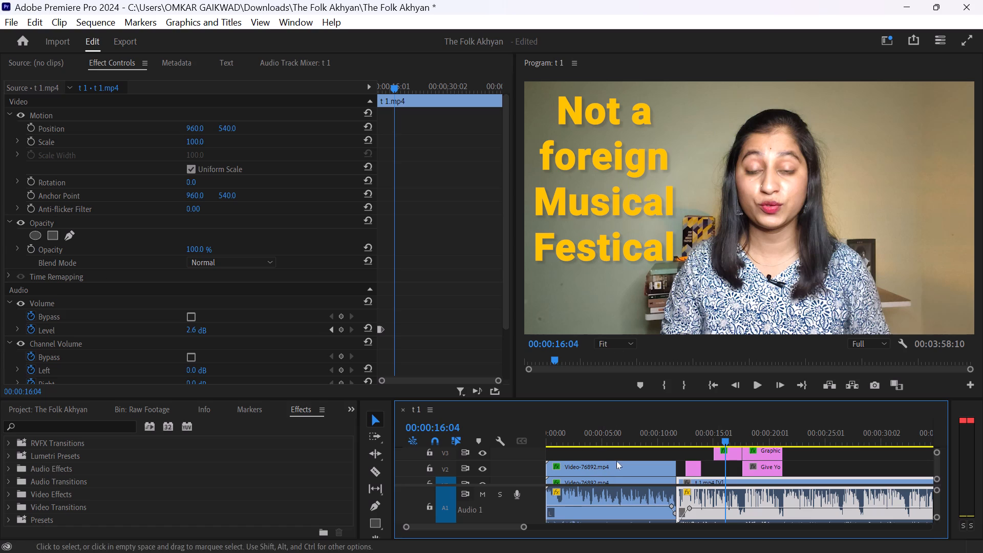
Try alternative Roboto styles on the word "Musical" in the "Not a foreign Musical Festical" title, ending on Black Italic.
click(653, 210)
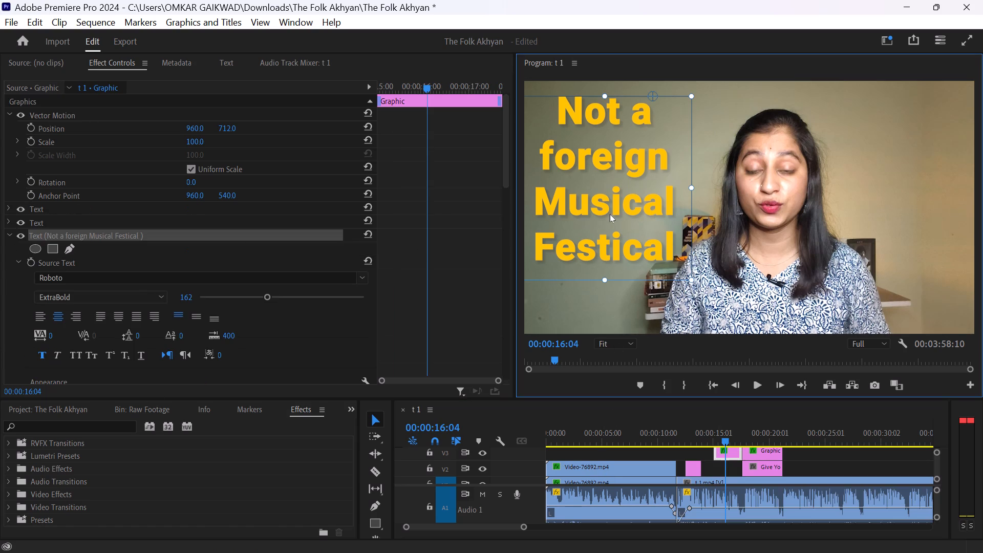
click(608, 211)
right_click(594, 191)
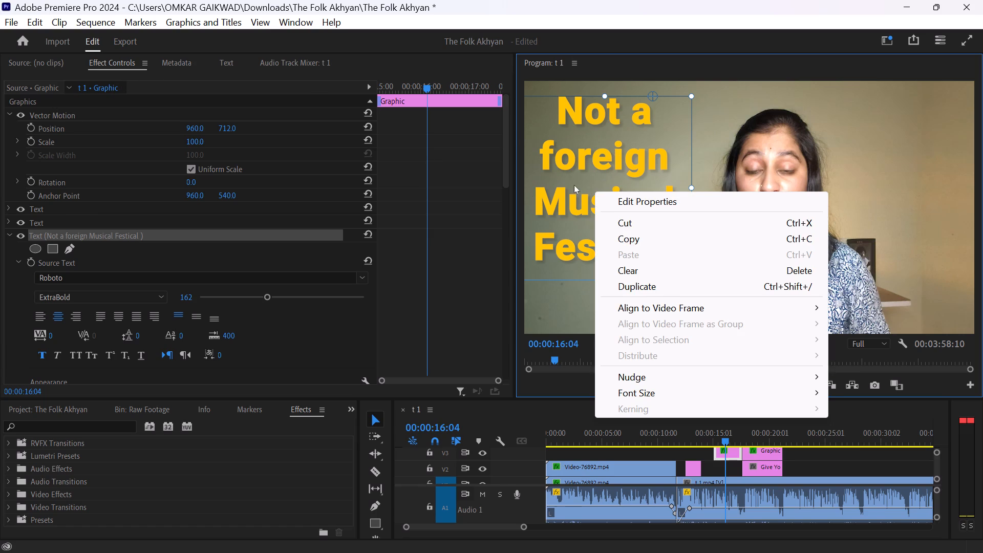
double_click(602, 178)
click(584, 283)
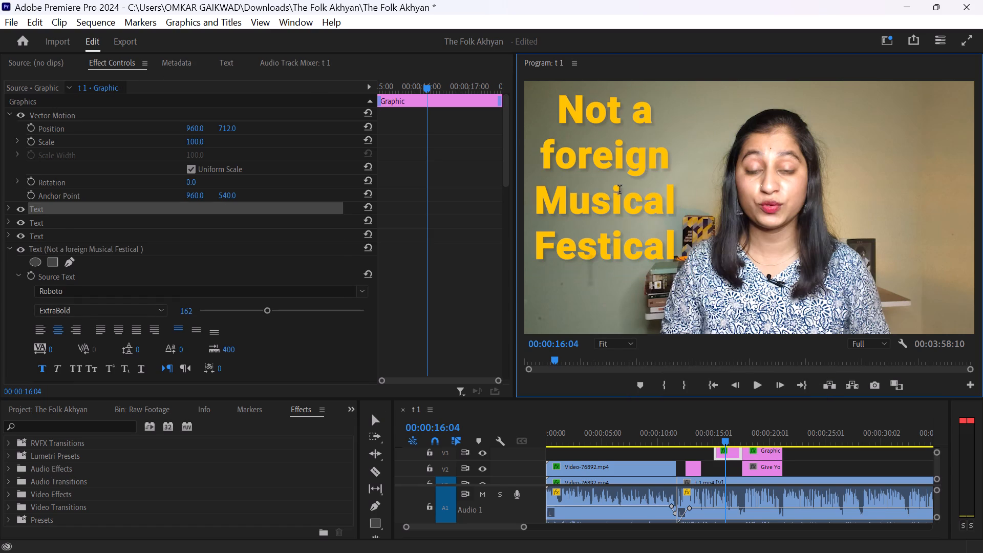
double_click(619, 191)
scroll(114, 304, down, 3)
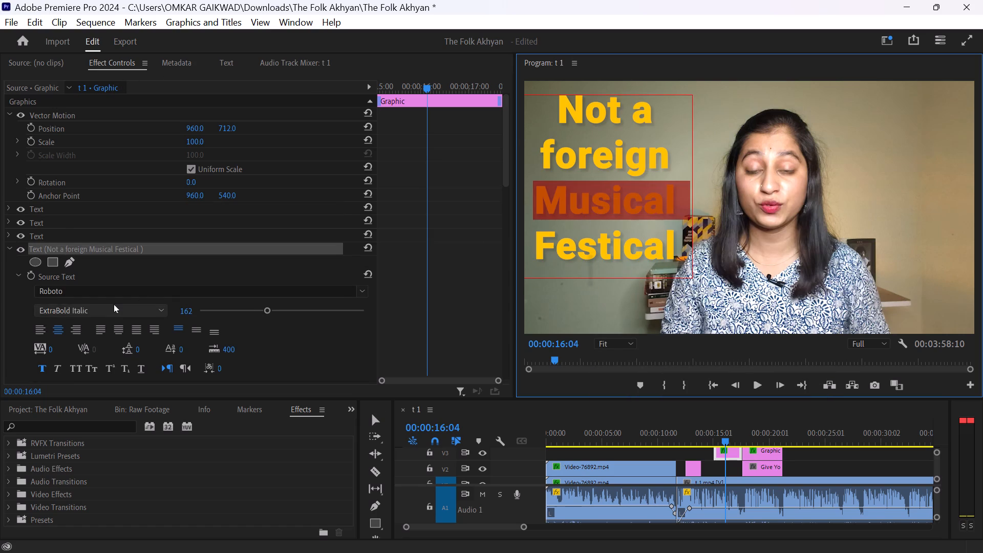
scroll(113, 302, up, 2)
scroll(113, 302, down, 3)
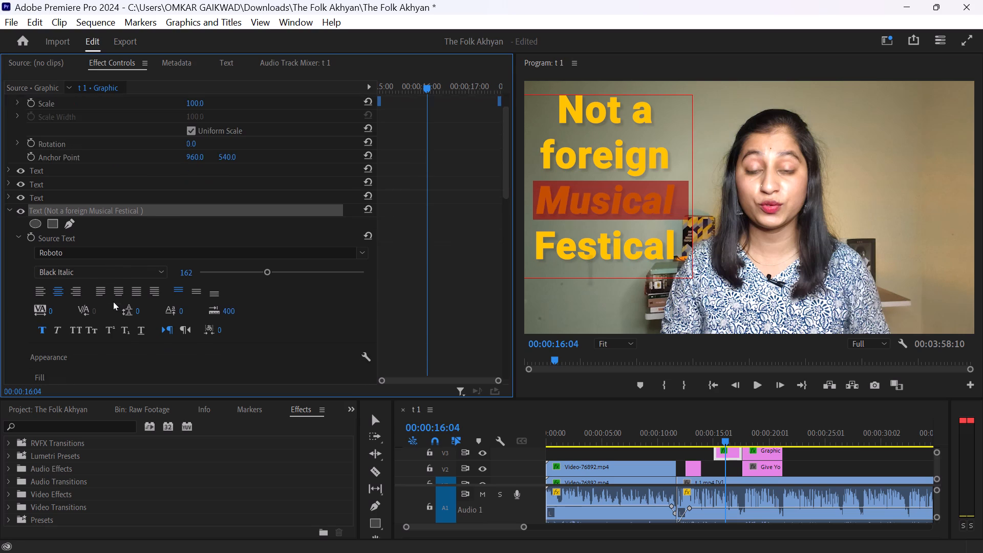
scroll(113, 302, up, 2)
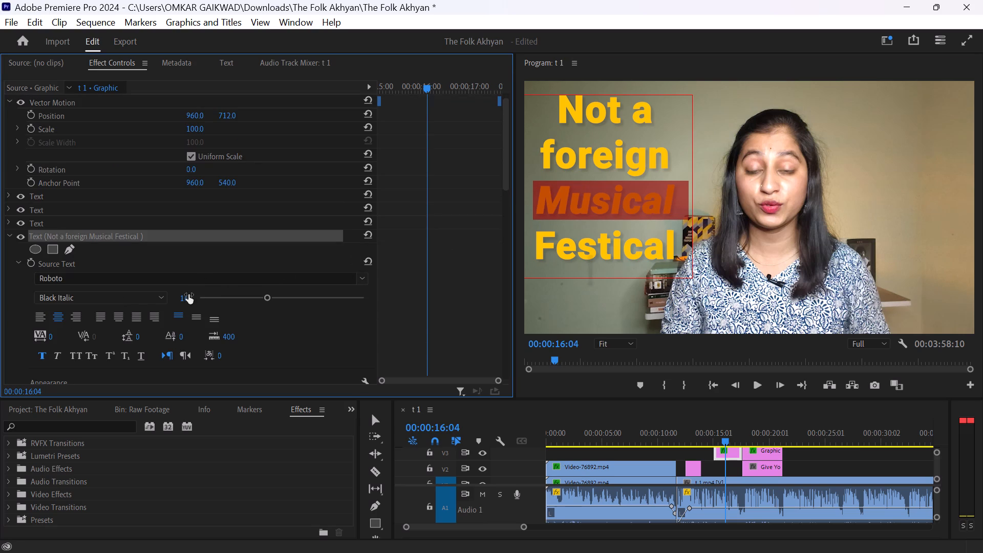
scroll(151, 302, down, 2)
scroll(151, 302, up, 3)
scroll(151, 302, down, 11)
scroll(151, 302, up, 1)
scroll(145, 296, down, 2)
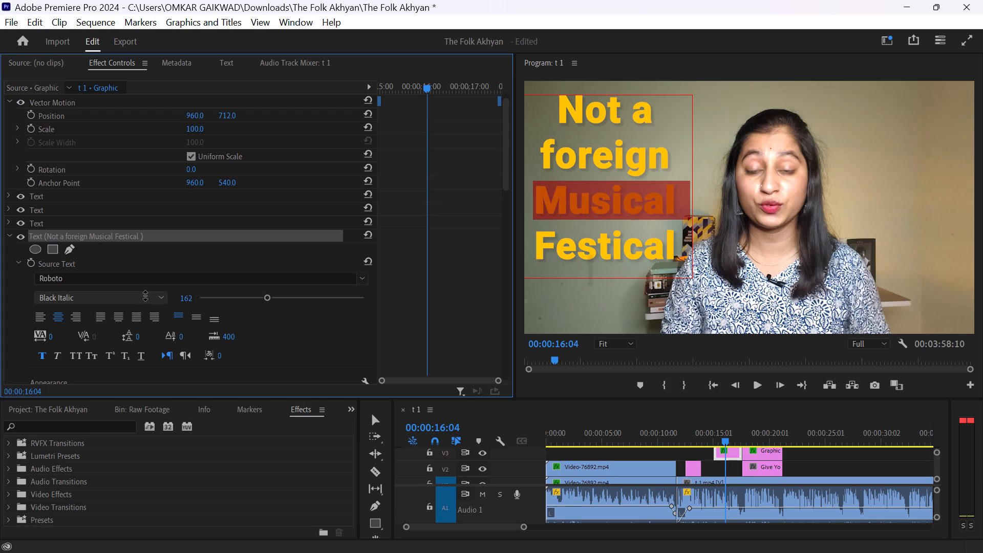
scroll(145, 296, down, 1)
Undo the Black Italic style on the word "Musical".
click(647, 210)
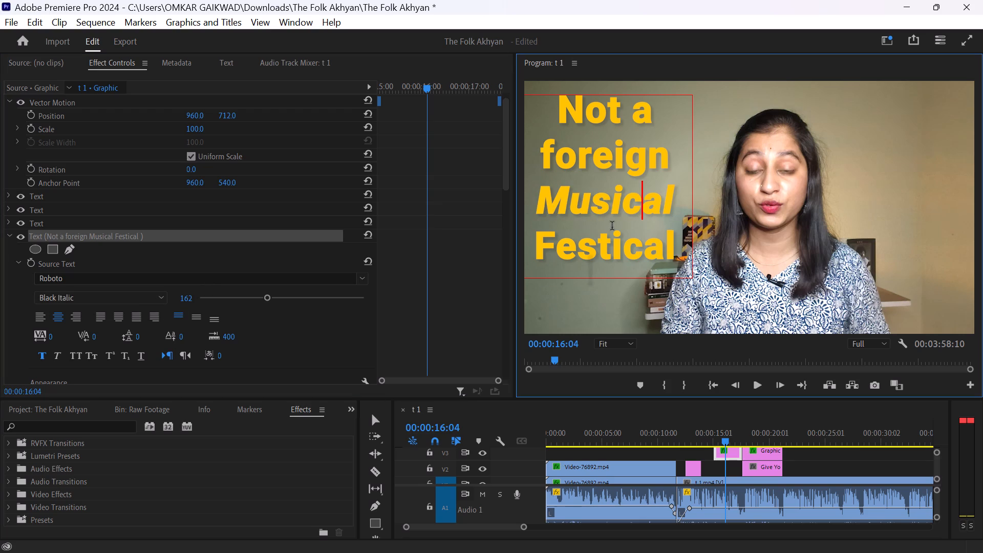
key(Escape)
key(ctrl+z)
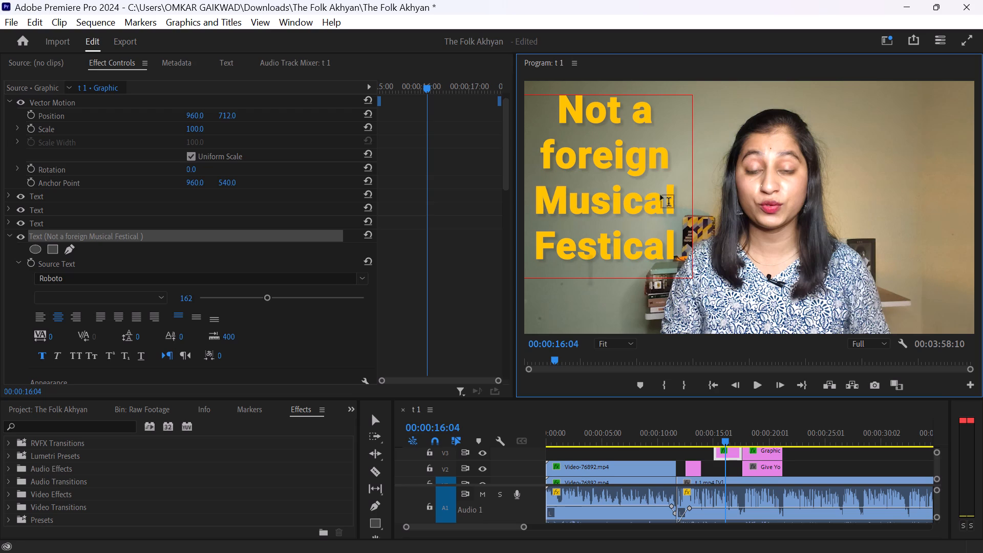
Correct the title's wording to "Not a Foreign Musical Festival", fixing the misspelled last word and capitalizing "Foreign".
click(633, 245)
key(BackSpace)
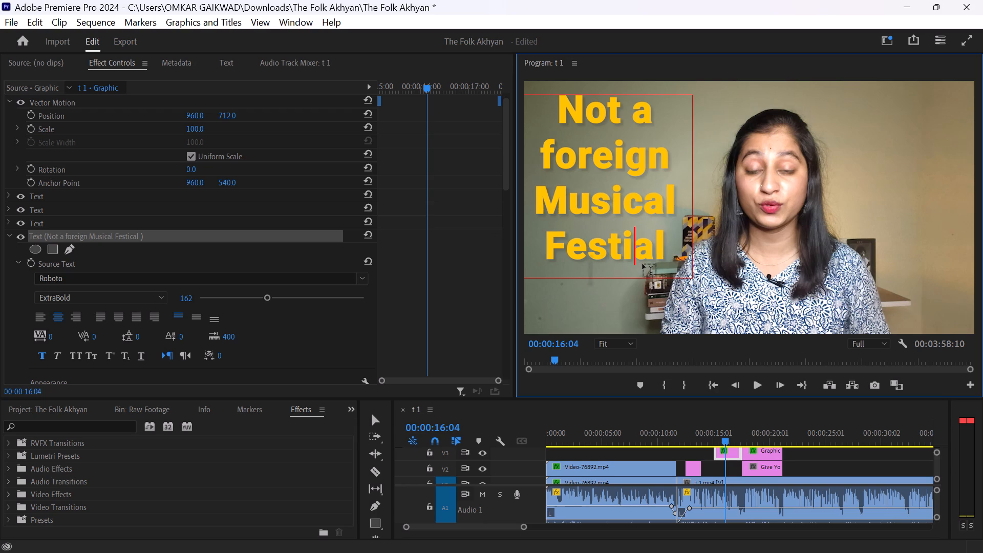
key(v)
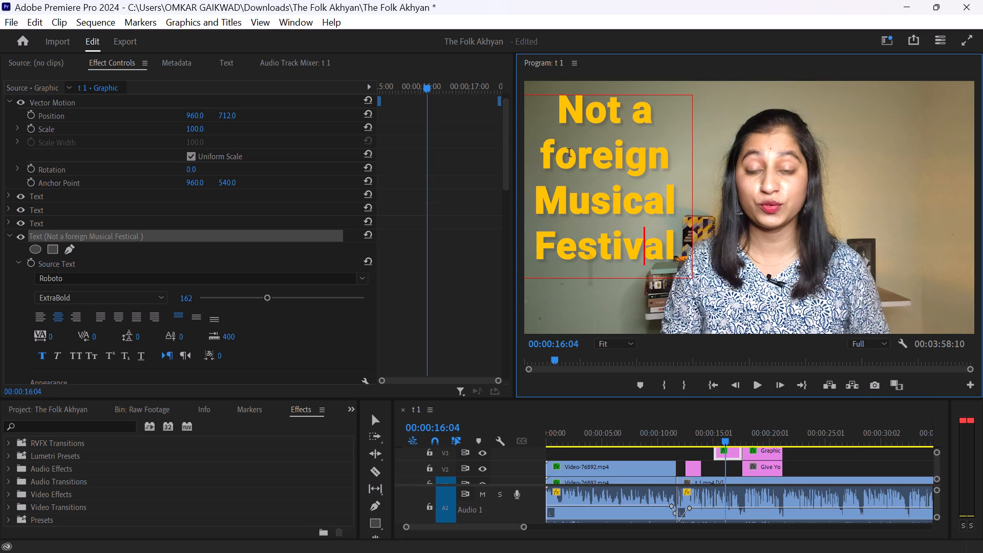
click(559, 154)
key(BackSpace)
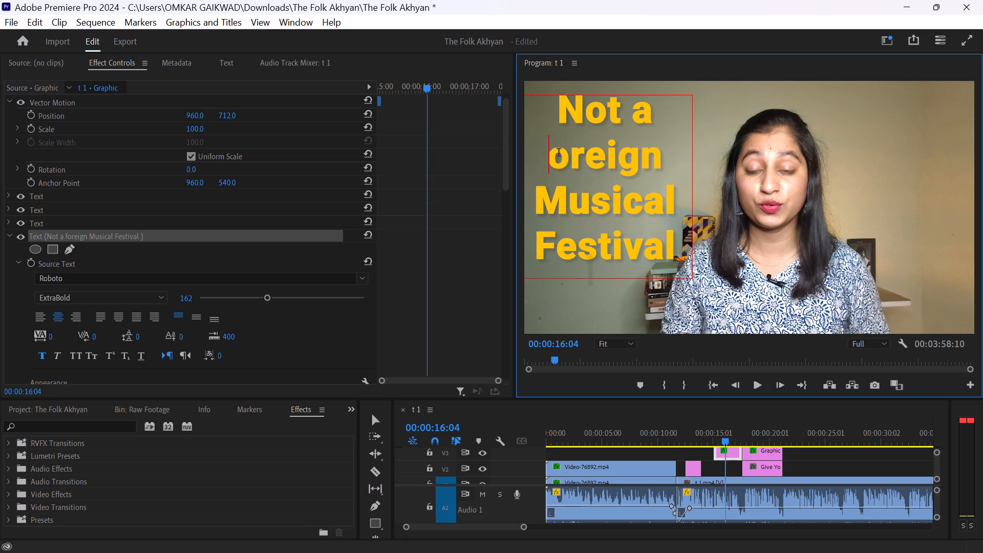
key(shift+f)
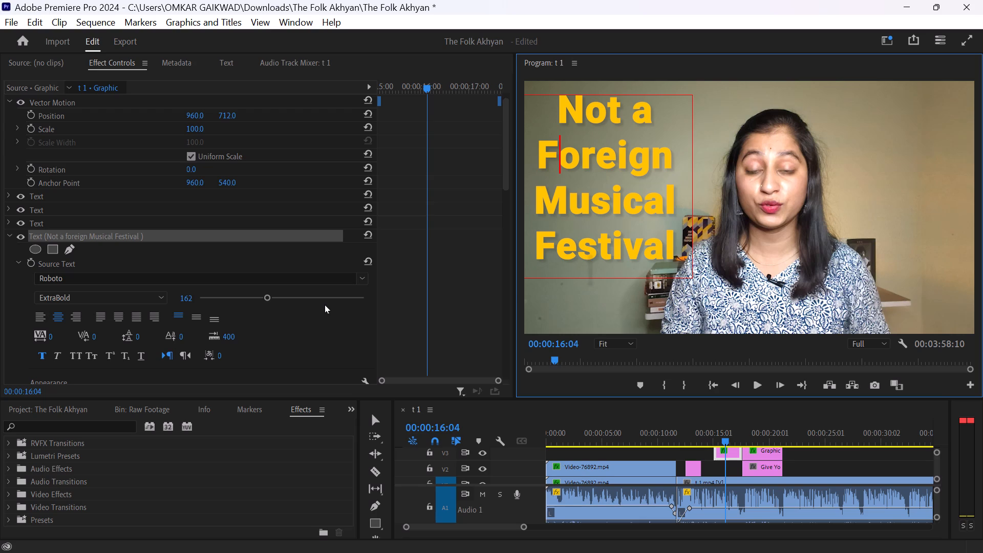
Review the text entries of all graphics in the sequence.
scroll(119, 484, down, 1)
scroll(98, 494, up, 2)
click(225, 58)
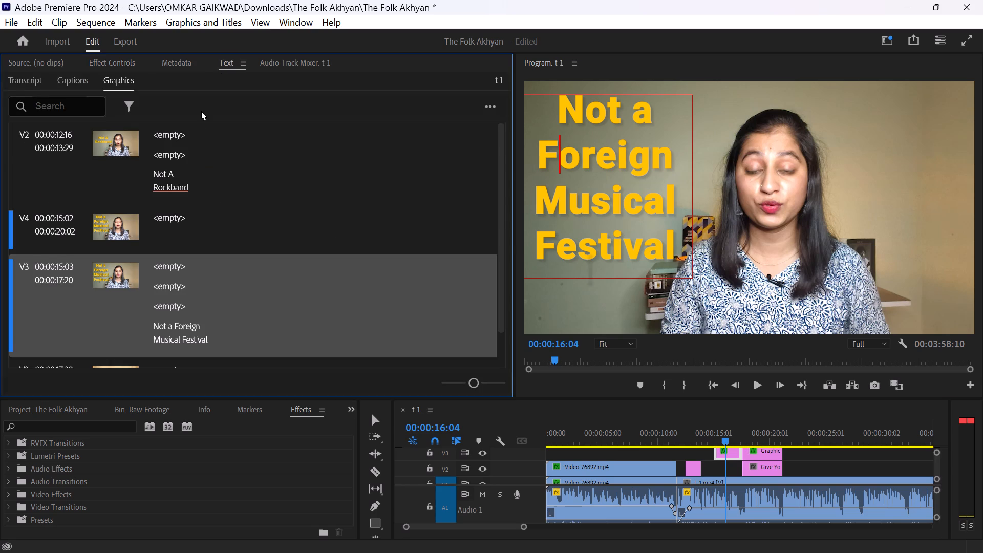
click(308, 306)
scroll(309, 301, down, 5)
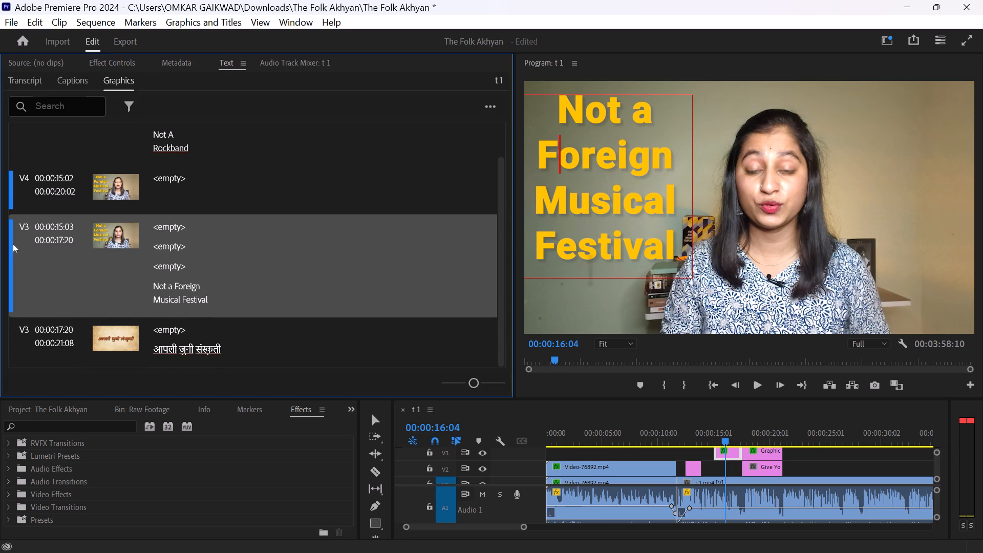
click(34, 242)
Create a new caption track in Subtitle format with style None.
click(80, 79)
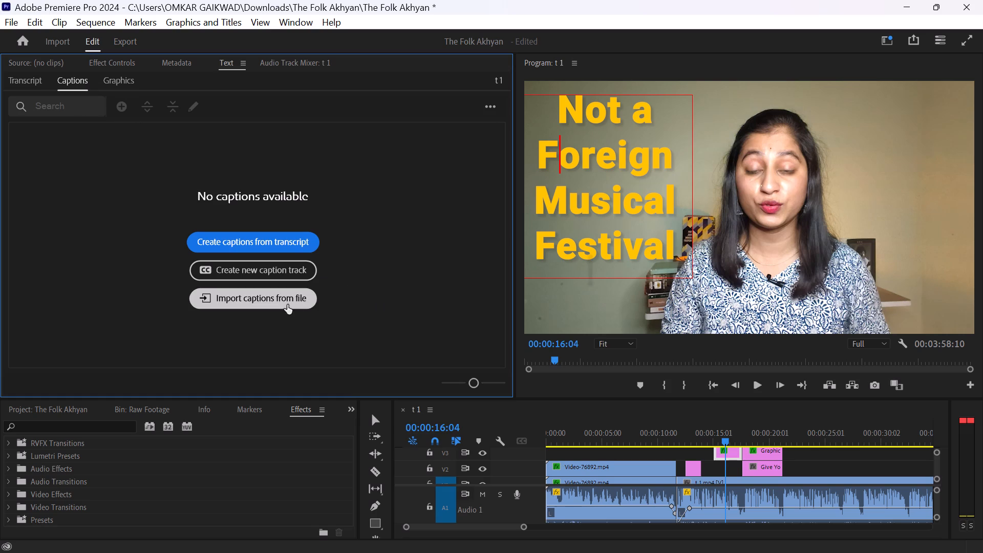
click(282, 278)
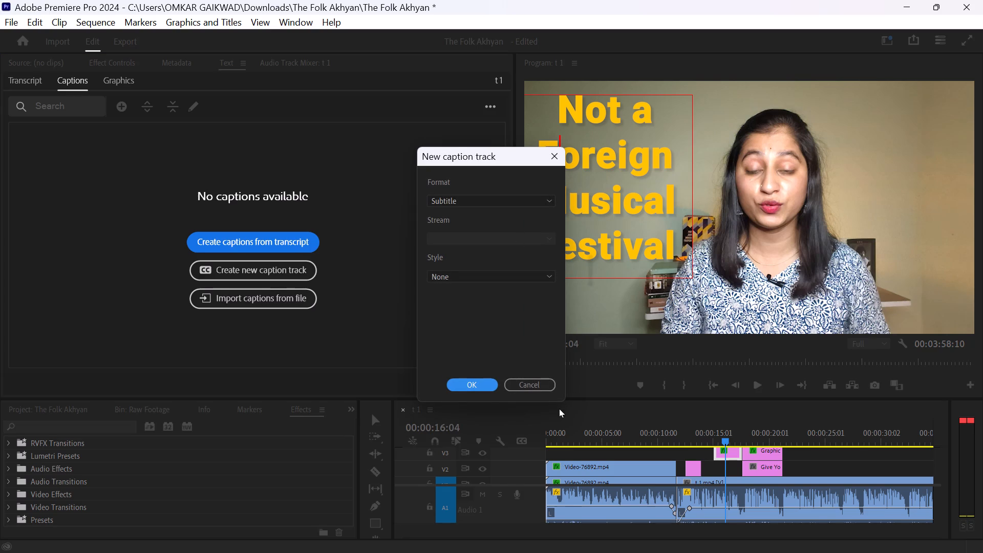
click(483, 390)
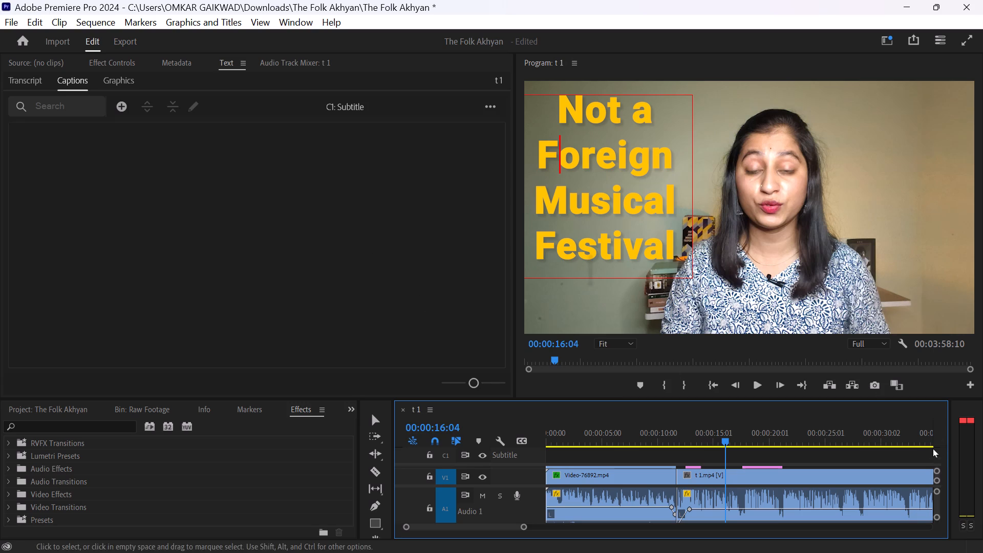
Enlarge the timeline area so the caption track and video tracks V1 to V4 fit together.
click(865, 402)
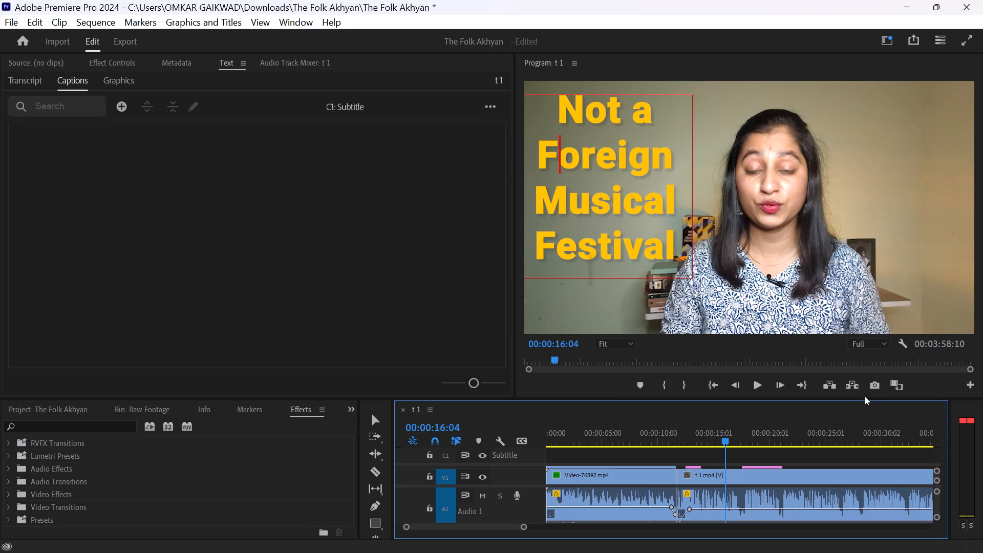
click(865, 396)
drag(865, 398, 860, 333)
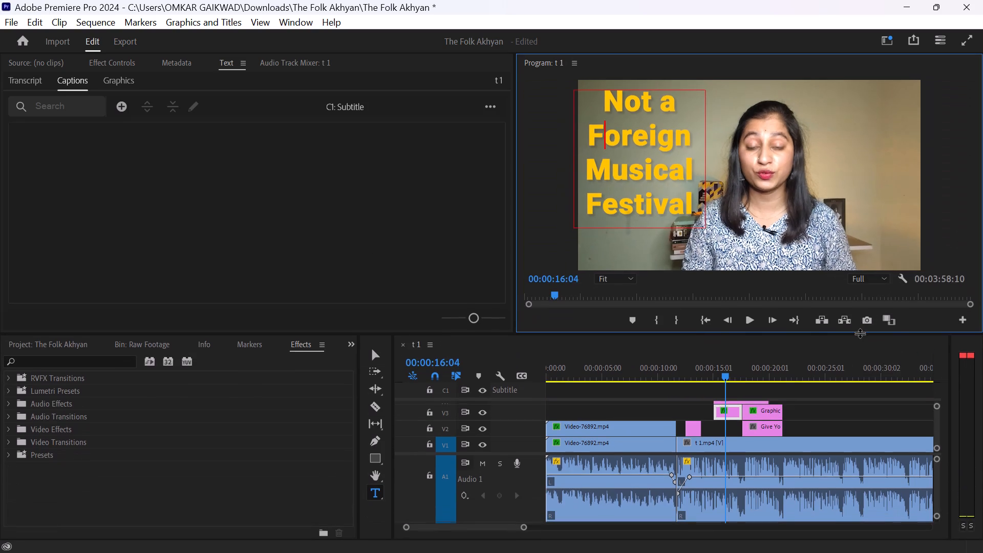
drag(860, 333, 860, 254)
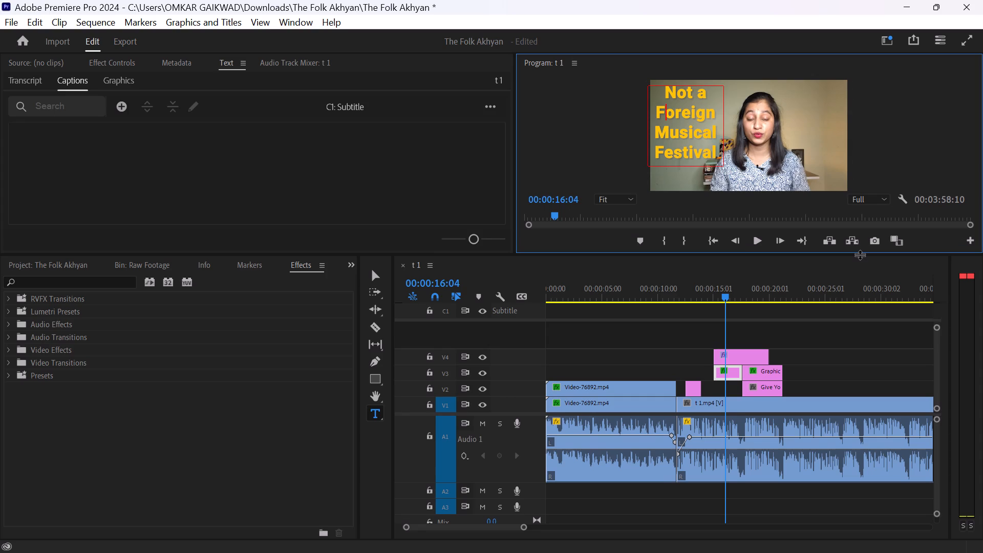
drag(860, 254, 860, 267)
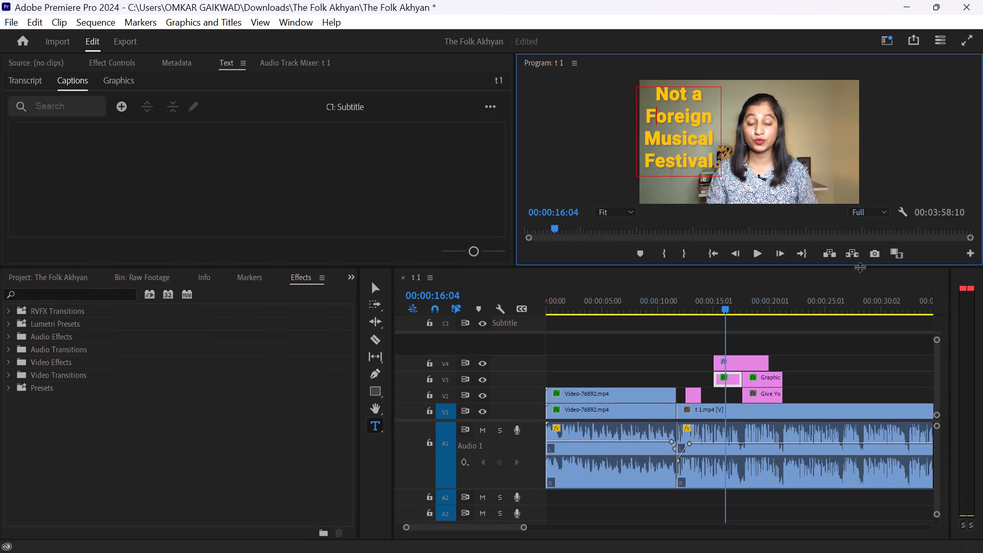
drag(860, 267, 860, 248)
Move the graphic clip on track V4 earlier in the sequence, to start at about 5 seconds.
click(749, 355)
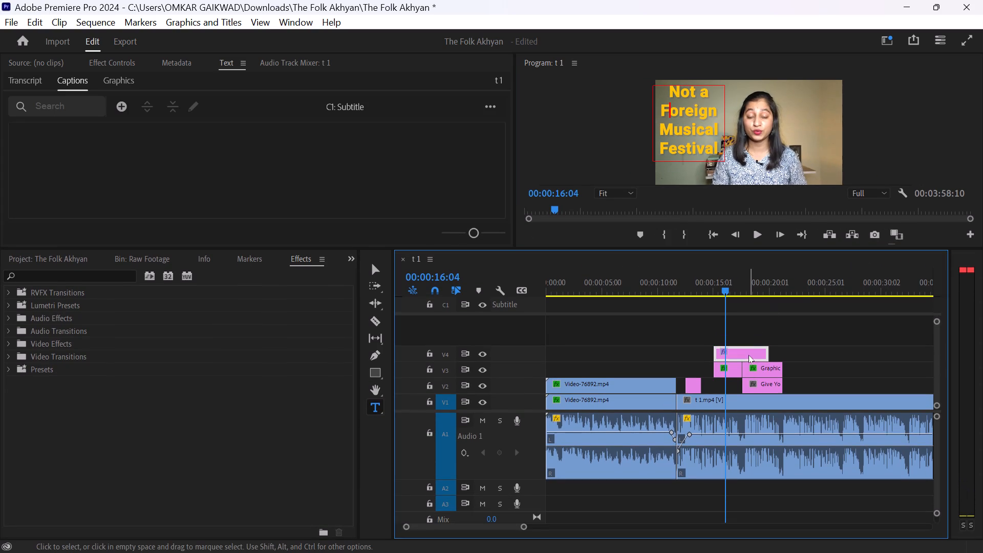
click(747, 306)
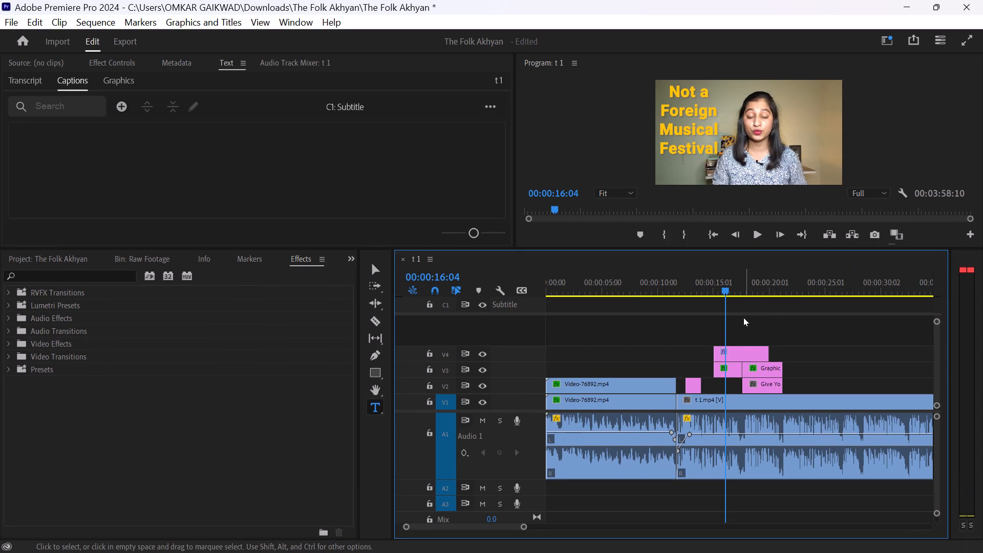
drag(736, 308, 761, 307)
drag(745, 355, 739, 356)
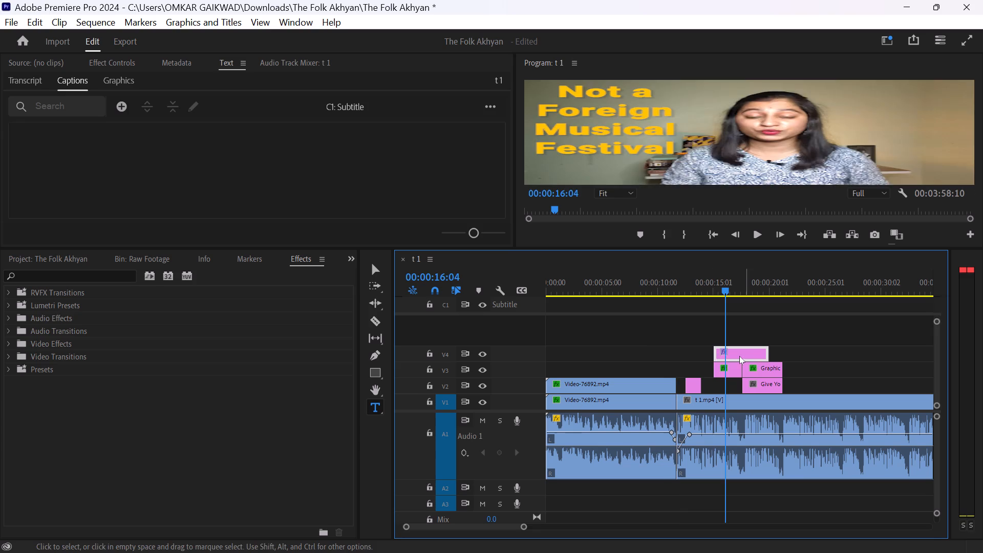
drag(739, 356, 635, 350)
click(629, 296)
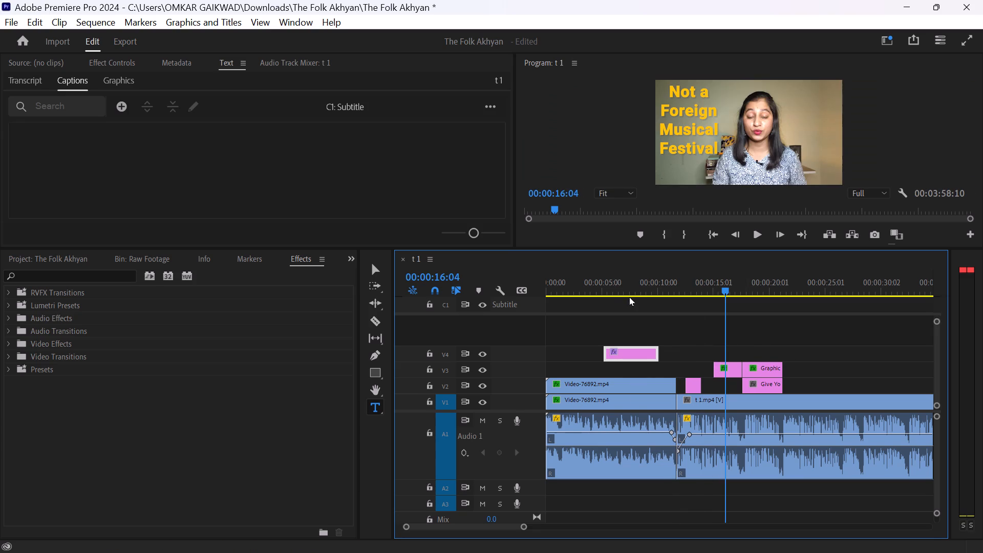
Undo the V4 graphic clip's move and the creation of the Subtitle caption track.
click(629, 309)
click(627, 291)
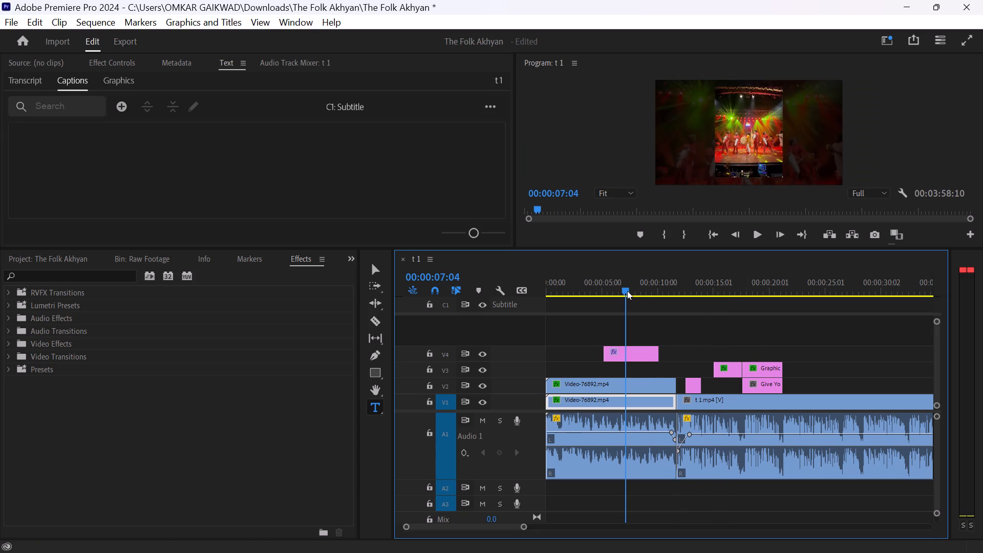
key(ctrl+z)
key(ctrl+z)
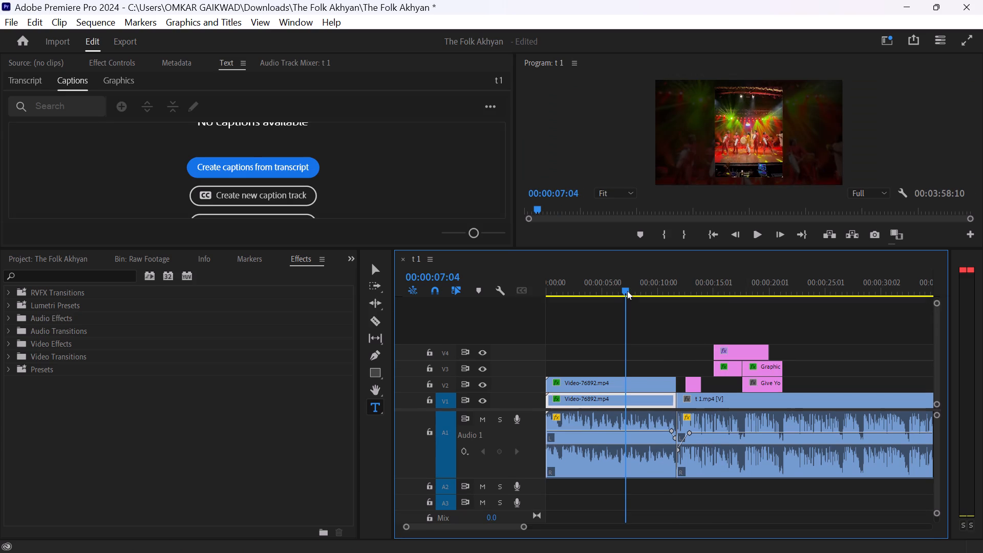
key(ctrl+z)
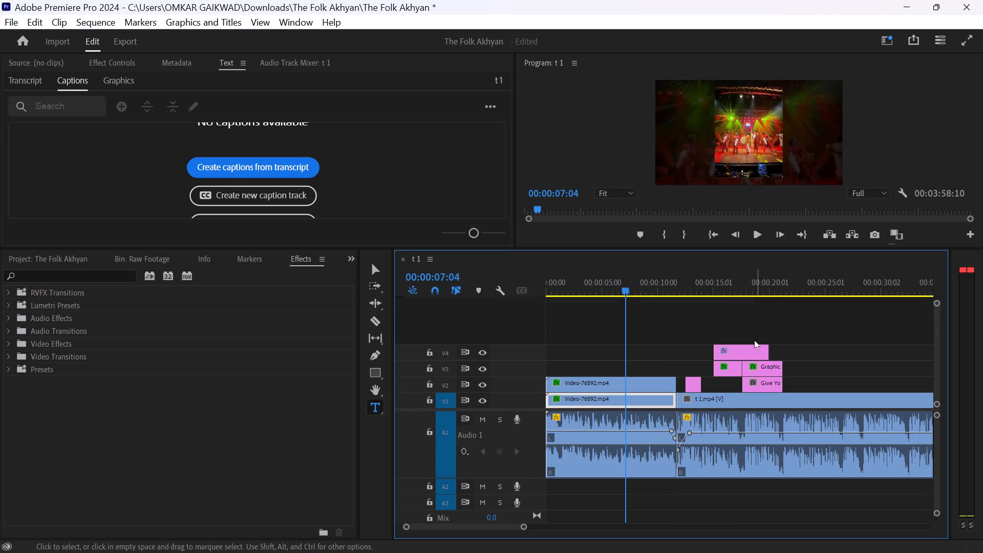
Delete the graphic clip on track V4 that starts at about 15 seconds.
click(731, 304)
click(734, 282)
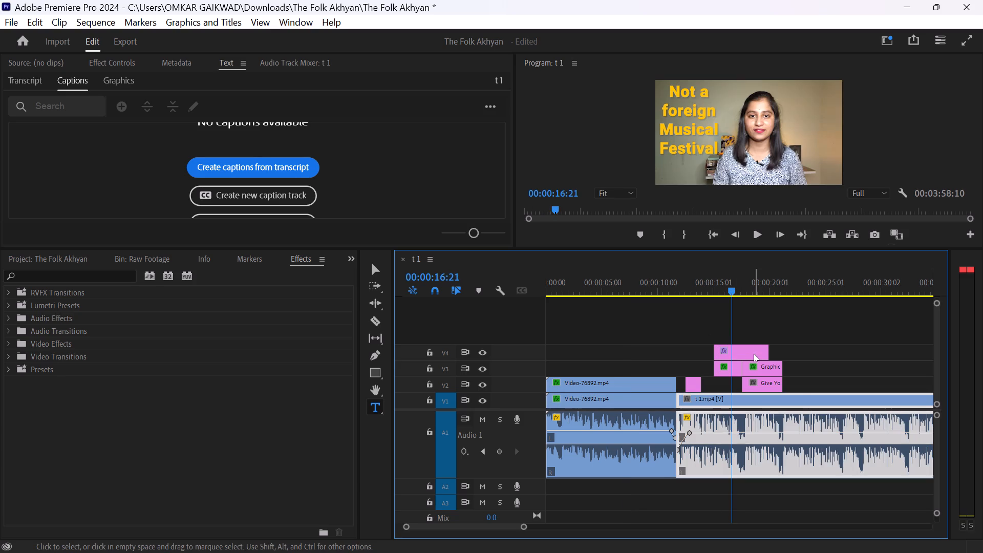
click(754, 354)
key(Delete)
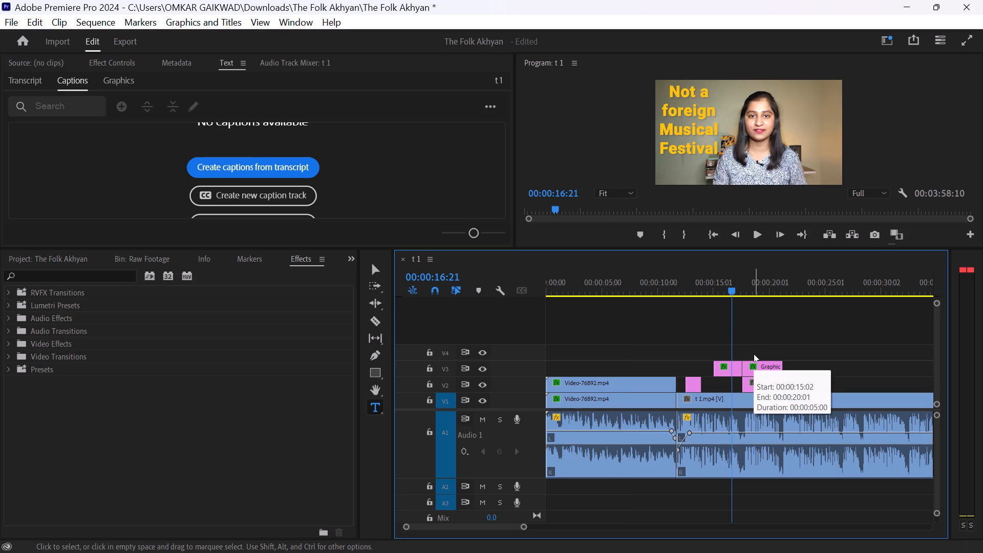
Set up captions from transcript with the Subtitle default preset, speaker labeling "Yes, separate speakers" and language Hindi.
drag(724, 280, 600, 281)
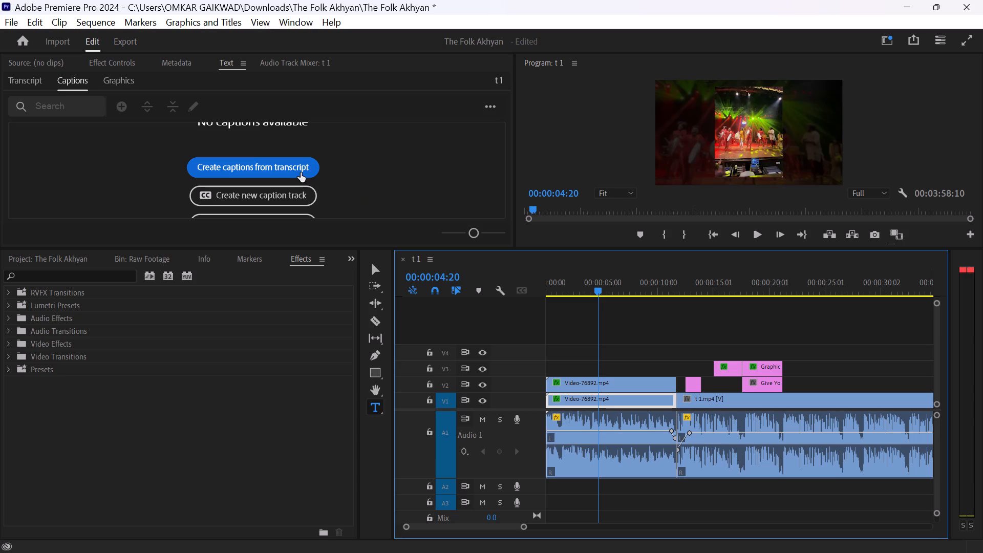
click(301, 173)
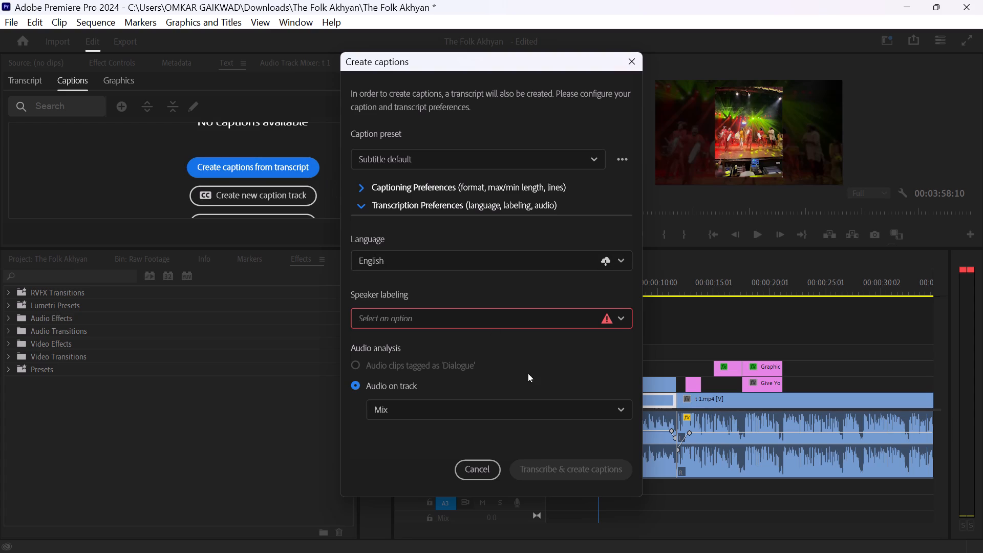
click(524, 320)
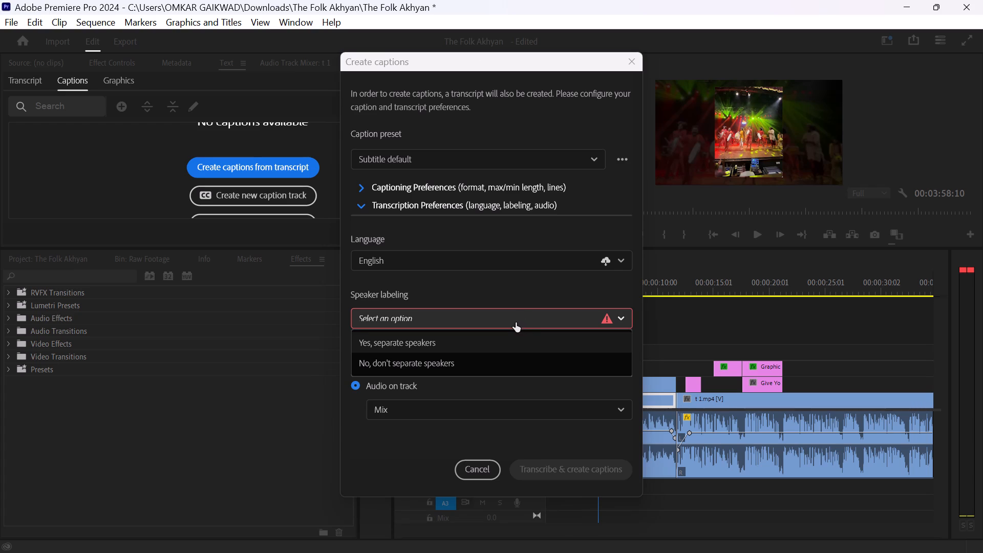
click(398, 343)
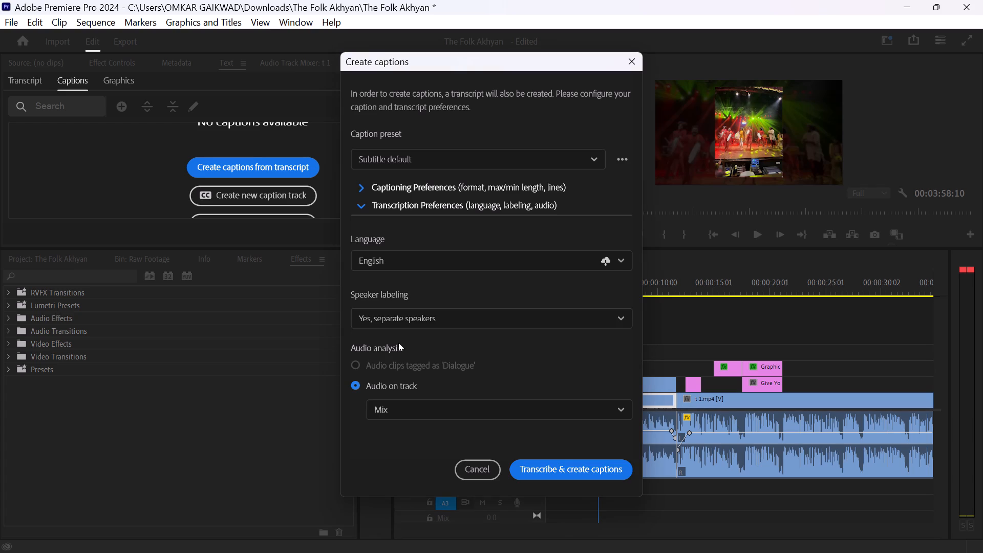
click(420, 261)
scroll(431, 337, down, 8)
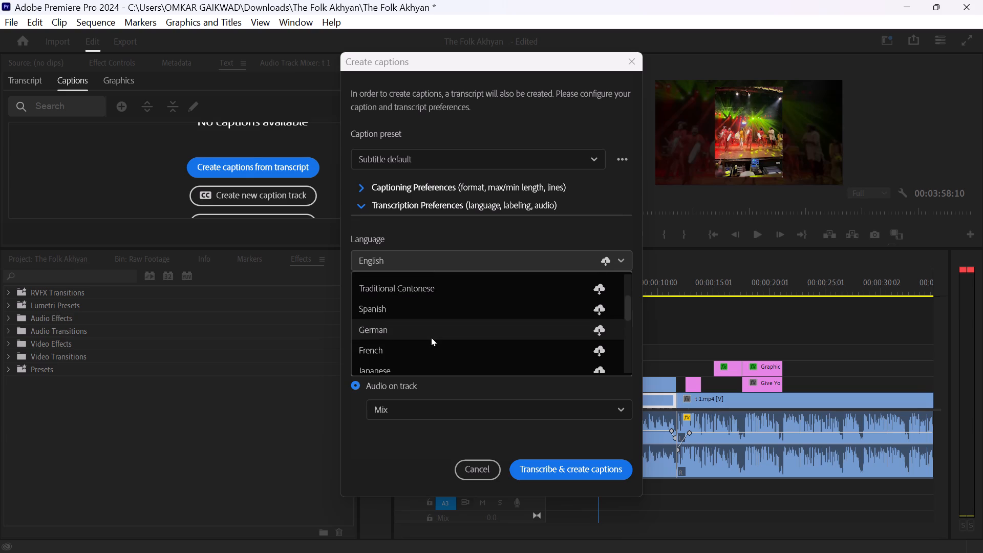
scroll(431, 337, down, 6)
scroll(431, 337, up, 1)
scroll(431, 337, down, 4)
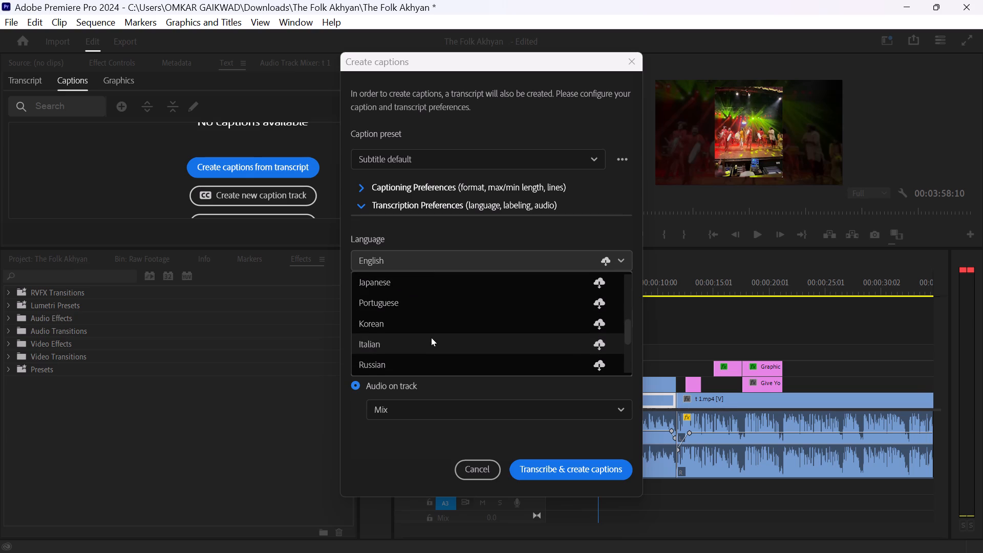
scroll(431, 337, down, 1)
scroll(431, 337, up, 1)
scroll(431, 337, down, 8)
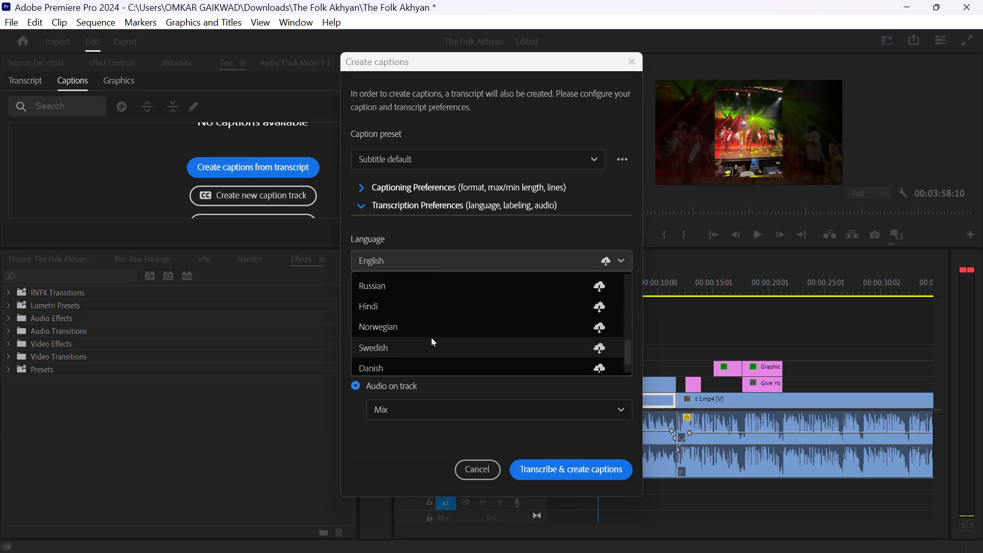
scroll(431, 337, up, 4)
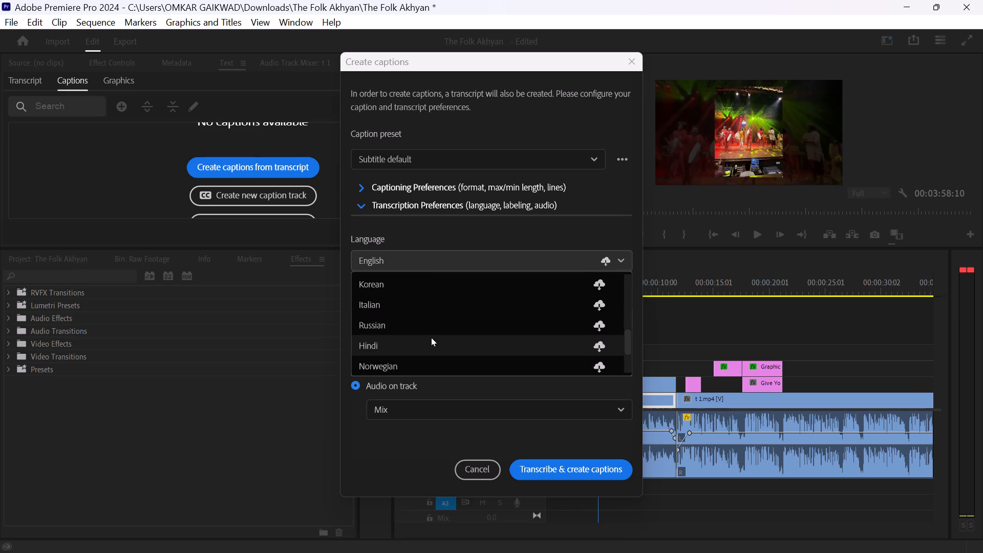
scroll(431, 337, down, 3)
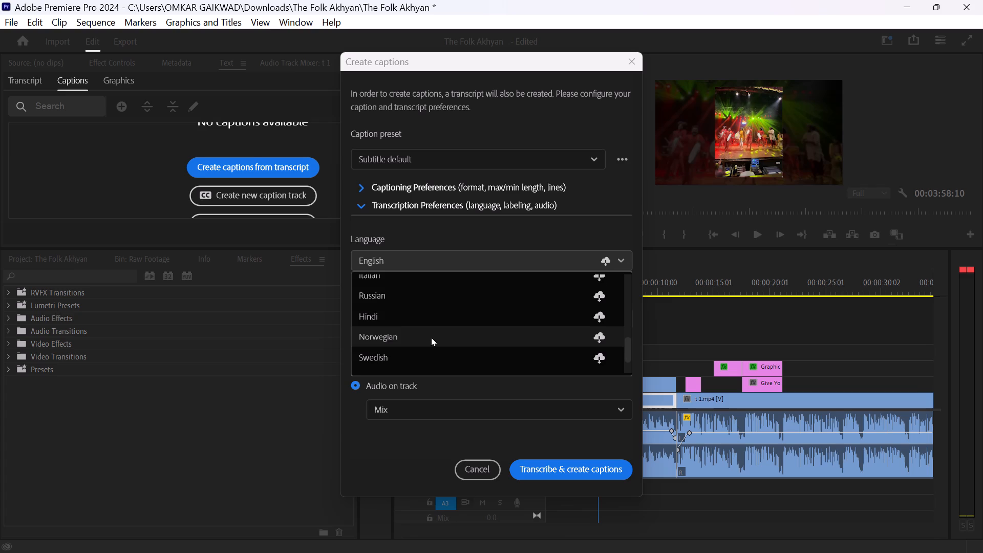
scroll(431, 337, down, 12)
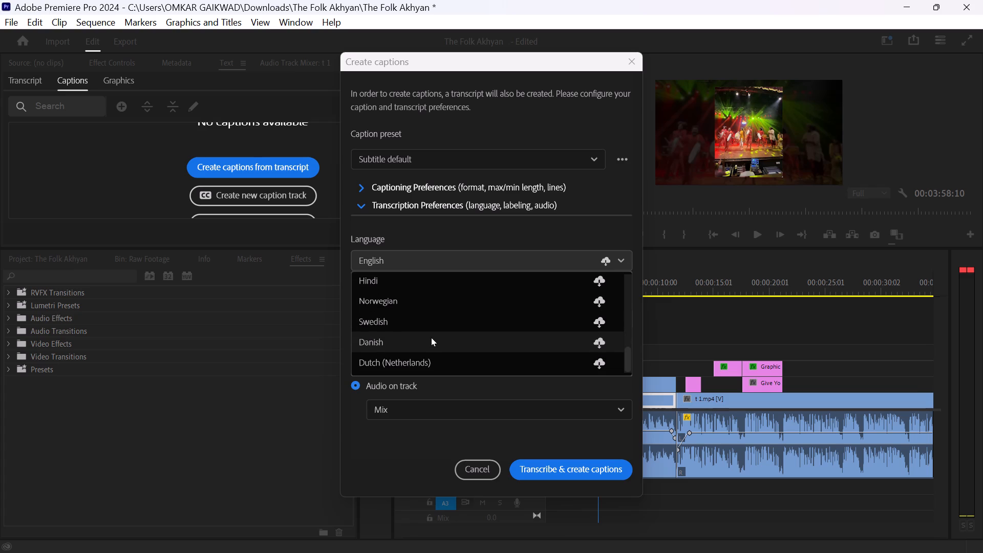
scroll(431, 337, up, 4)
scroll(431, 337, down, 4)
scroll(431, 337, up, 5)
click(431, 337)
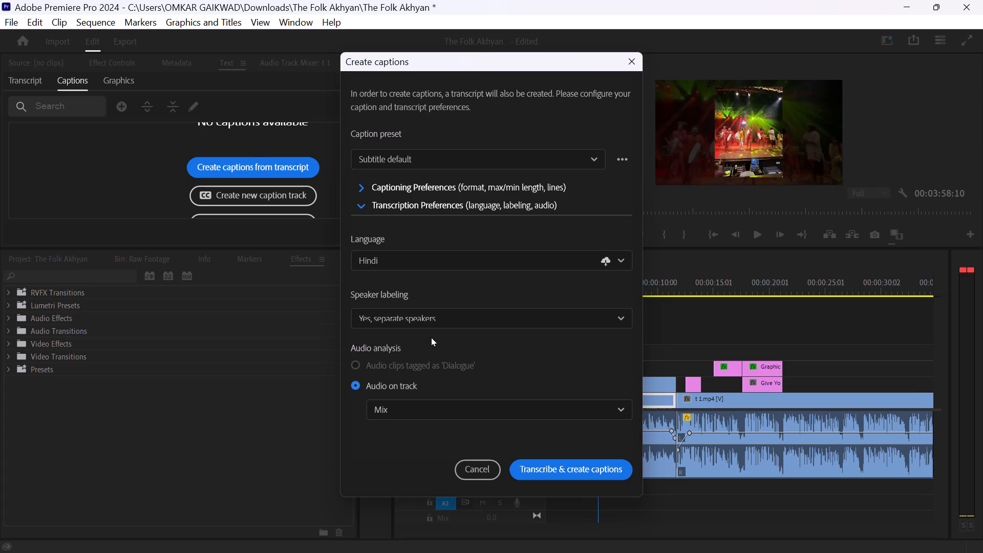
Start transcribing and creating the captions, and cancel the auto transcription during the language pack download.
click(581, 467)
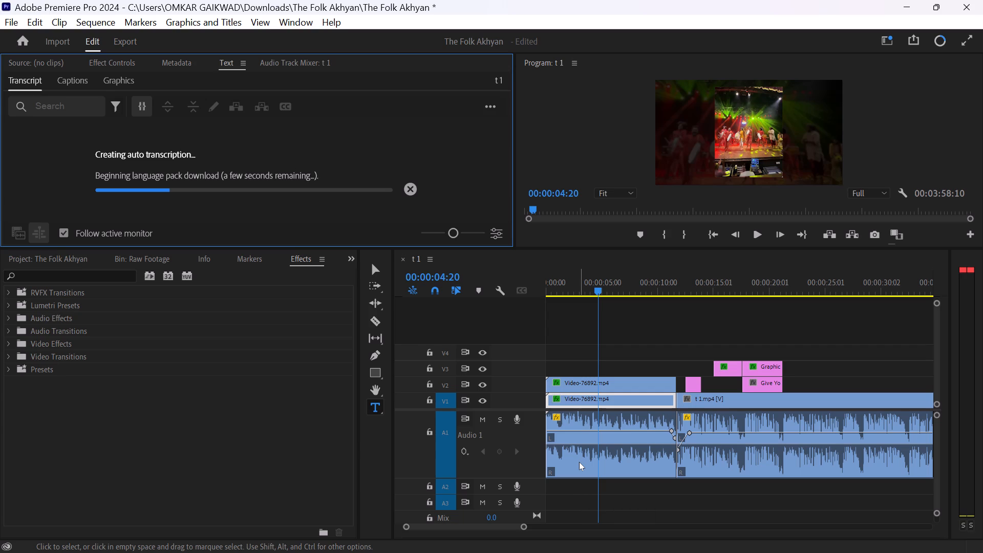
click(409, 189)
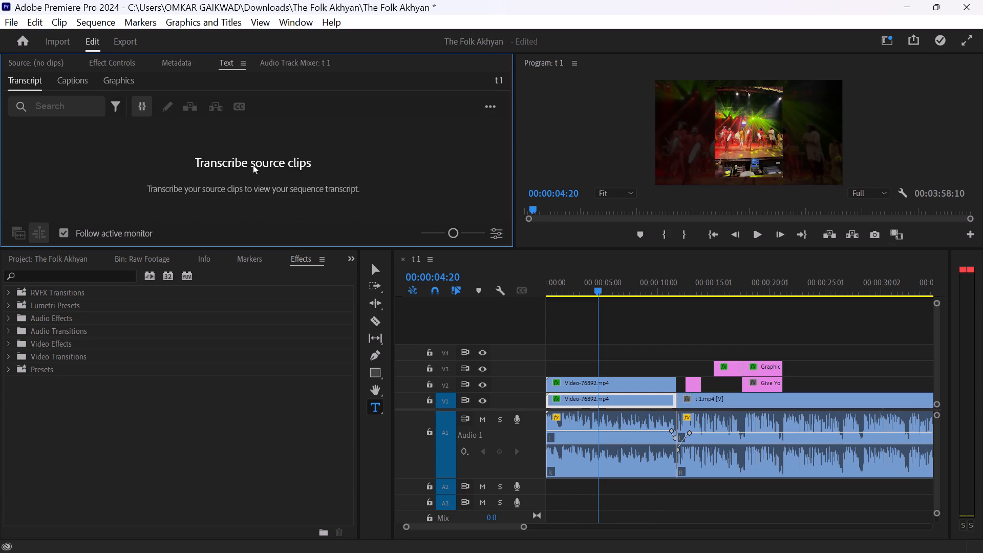
Bring up the text entries of the sequence's graphics and enlarge the text and program preview area vertically.
click(70, 81)
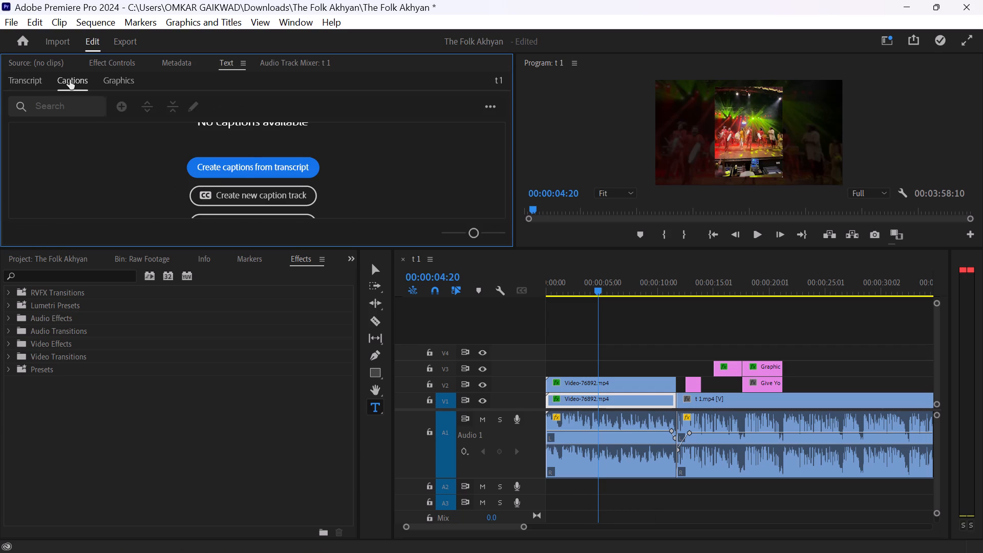
scroll(240, 175, up, 5)
click(105, 84)
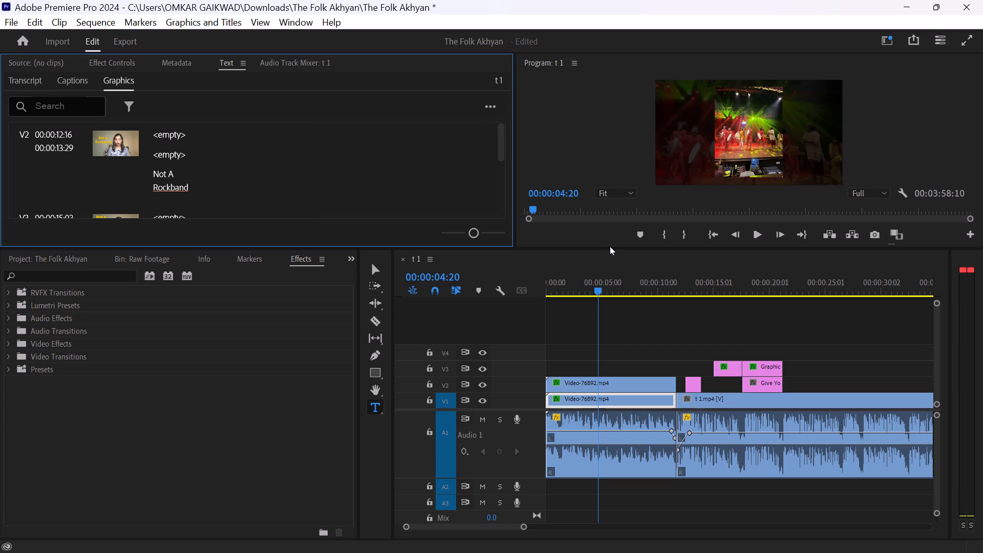
drag(611, 247, 601, 324)
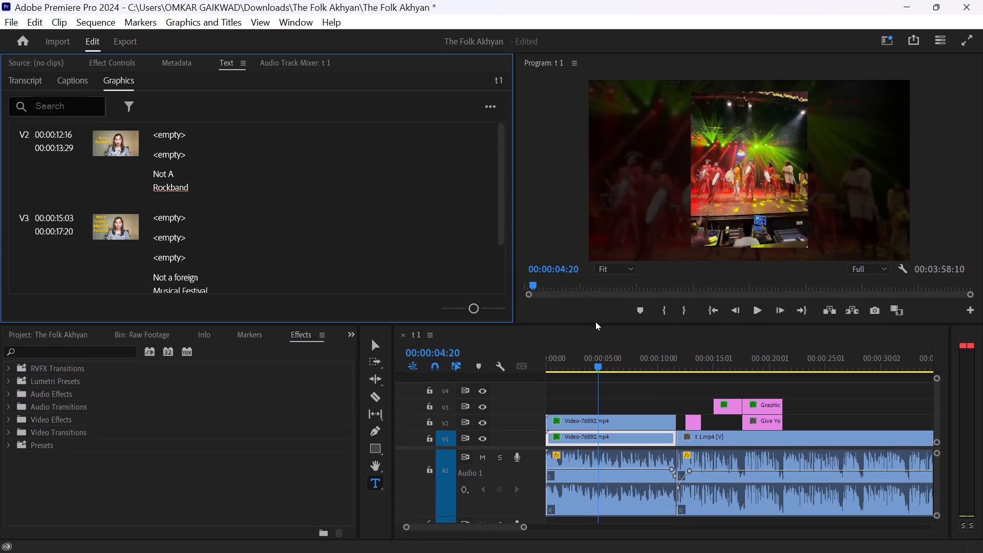
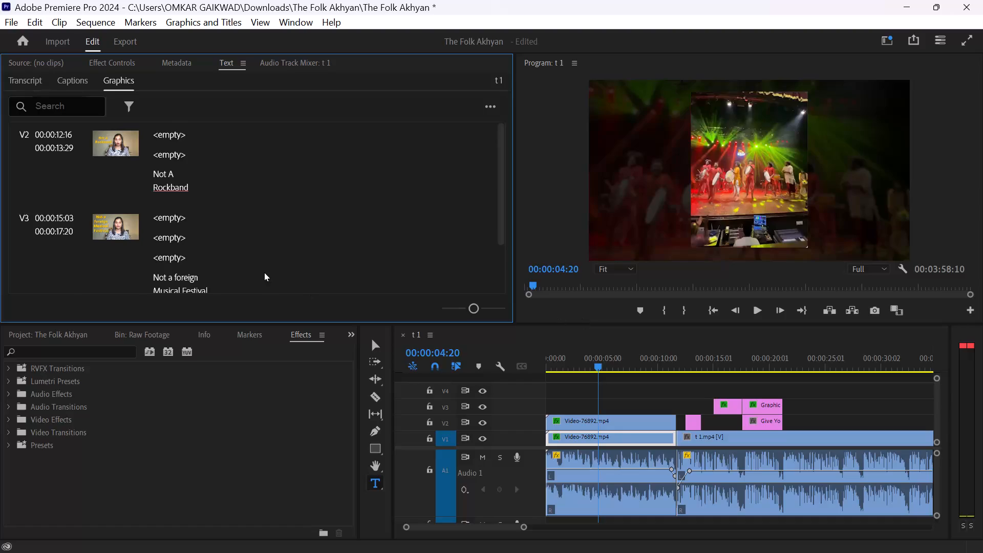
Review the "Not a foreign Musical Festival" title, select its V3 clip, and look through the Video Effects and RVFX Transitions bins.
scroll(264, 271, down, 2)
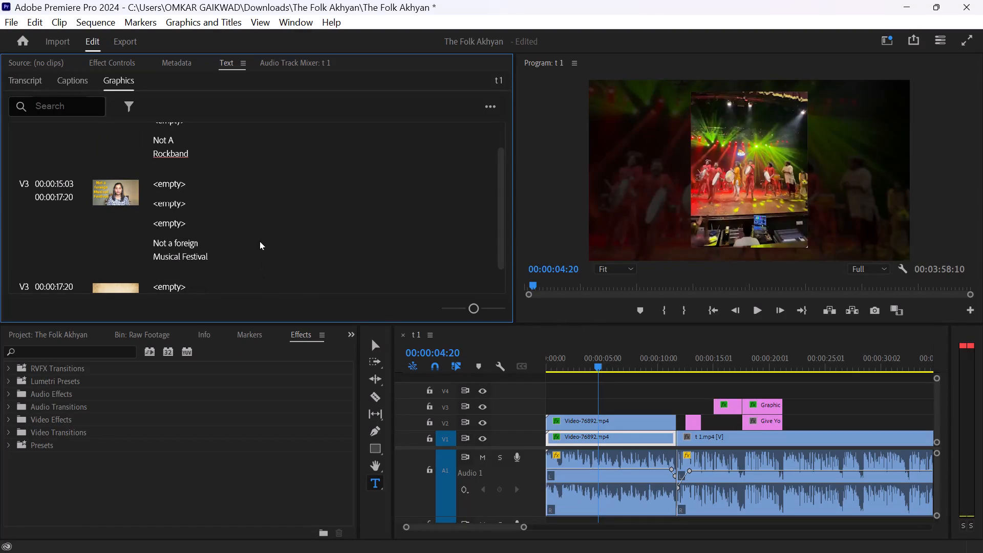
drag(717, 359, 720, 360)
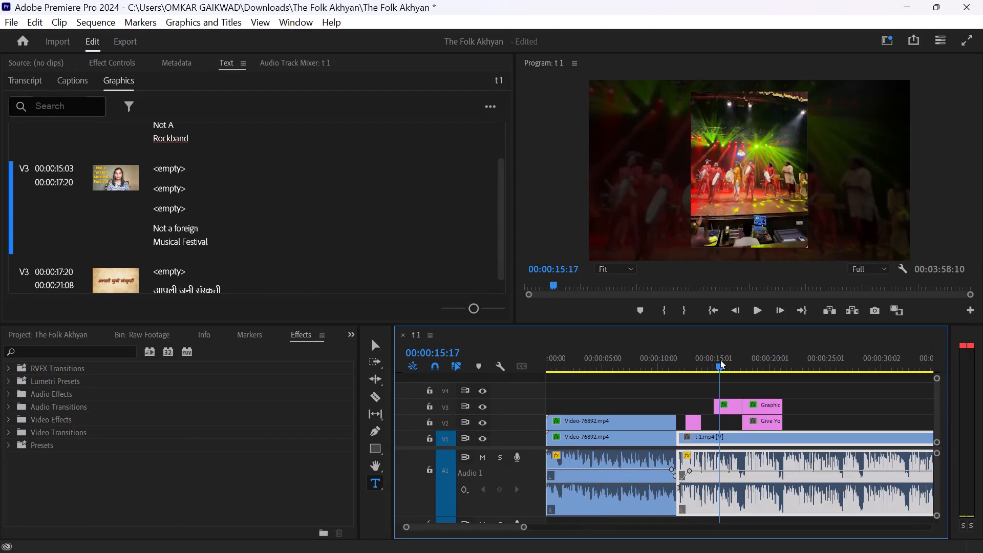
drag(720, 360, 740, 359)
drag(738, 359, 730, 359)
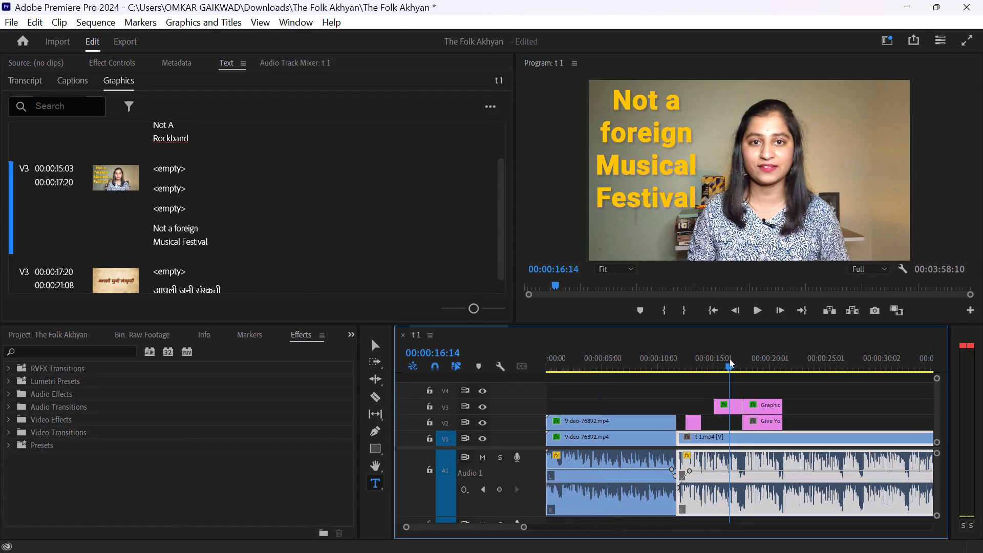
drag(730, 359, 725, 357)
click(729, 406)
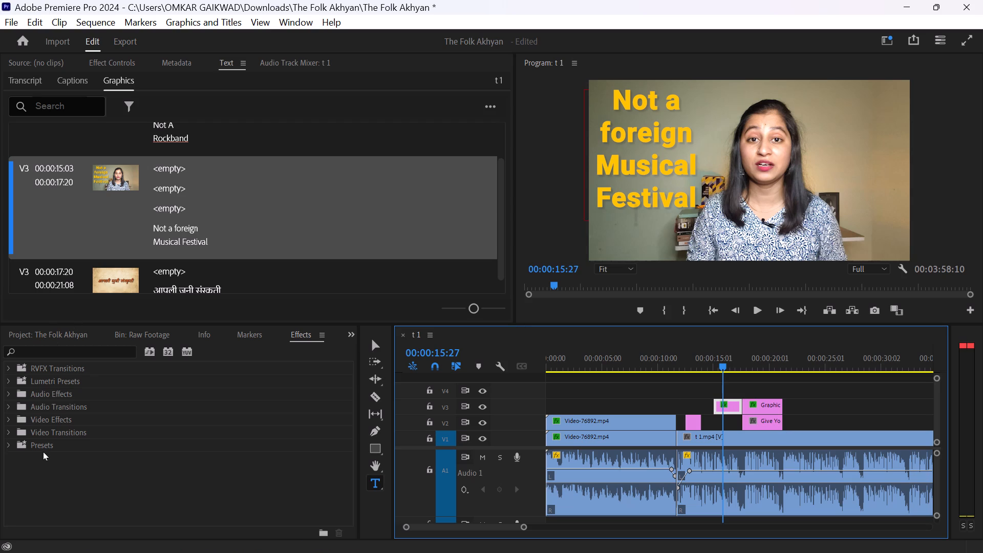
click(7, 418)
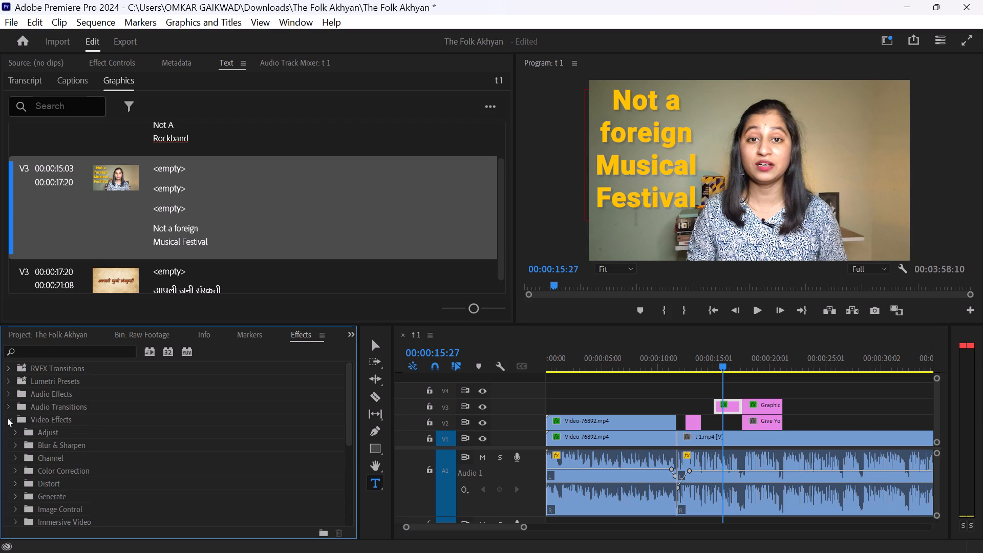
click(7, 417)
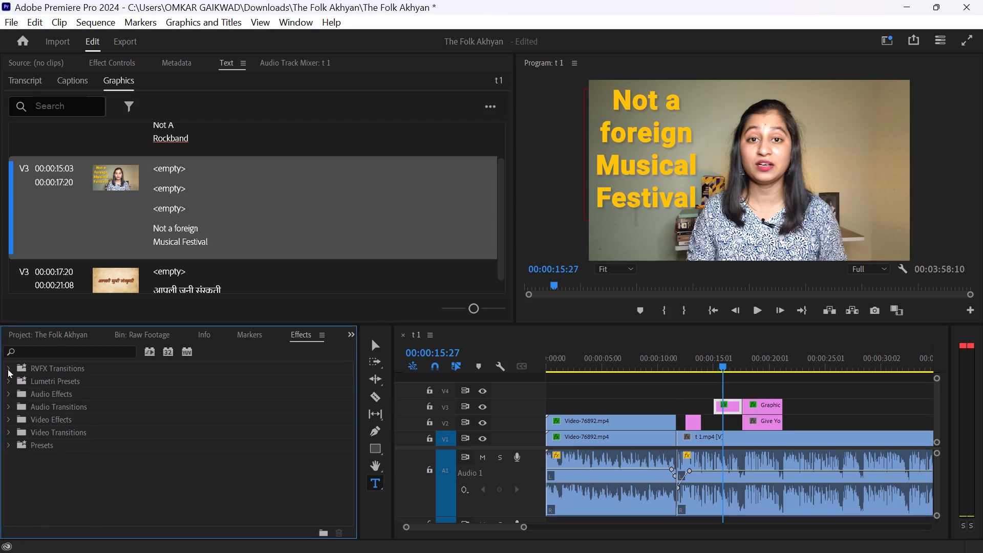
click(7, 369)
click(16, 379)
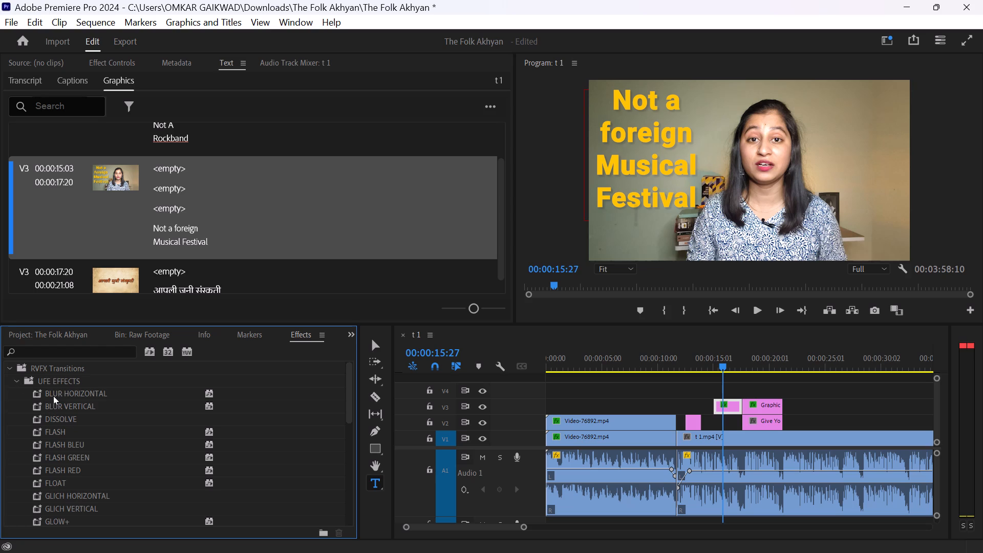
click(16, 380)
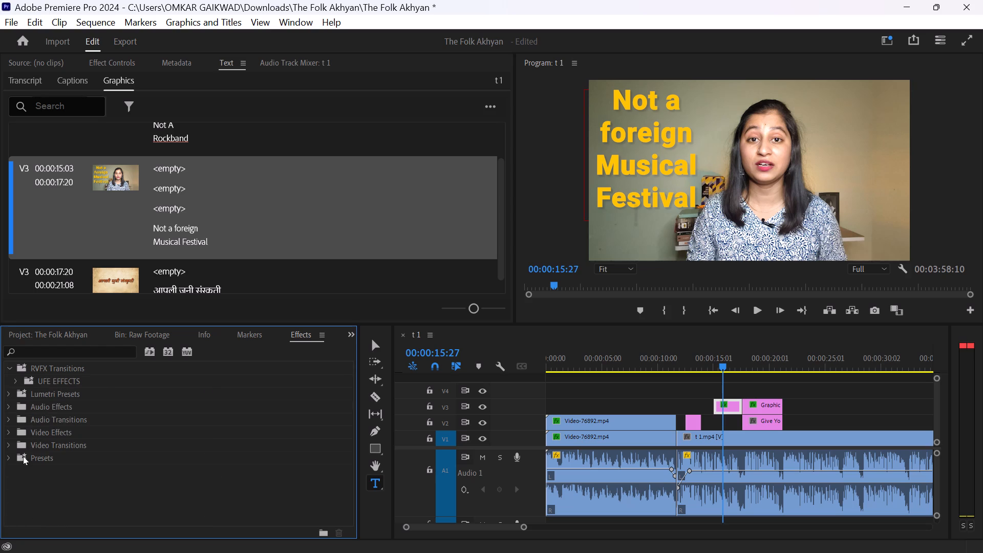
Browse the presets down to the IN group of TEXT & TRANSITIONS - ANIMATIONS in UR FASTEDITOR PRESETS and examine its animation bins.
click(9, 455)
scroll(105, 433, down, 4)
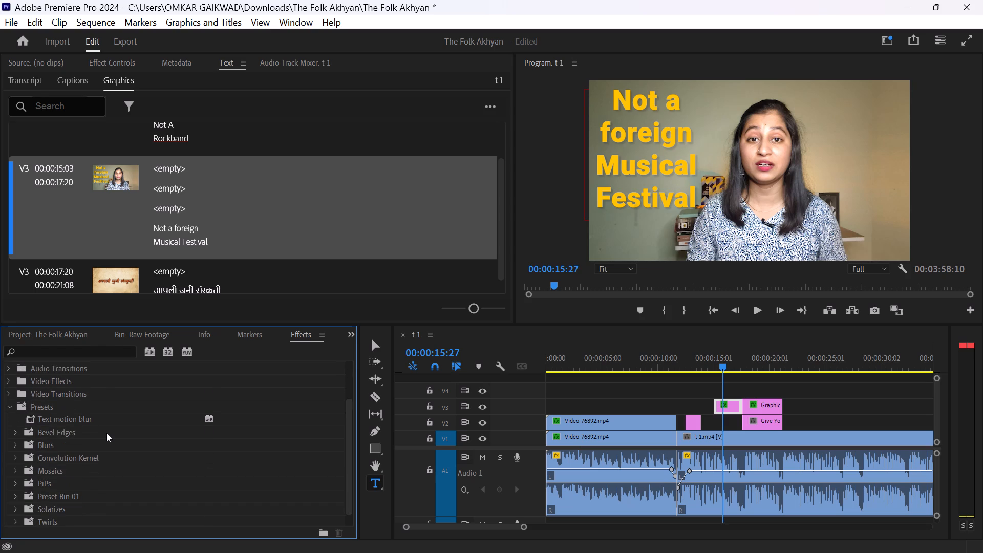
scroll(106, 433, down, 7)
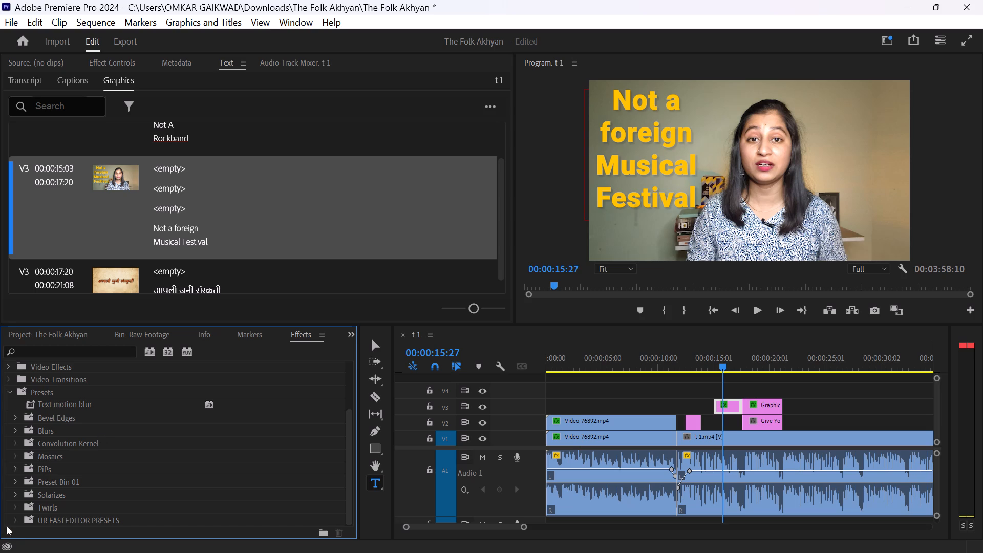
click(15, 520)
click(15, 517)
click(13, 516)
scroll(132, 487, down, 1)
scroll(132, 487, up, 1)
scroll(132, 487, down, 4)
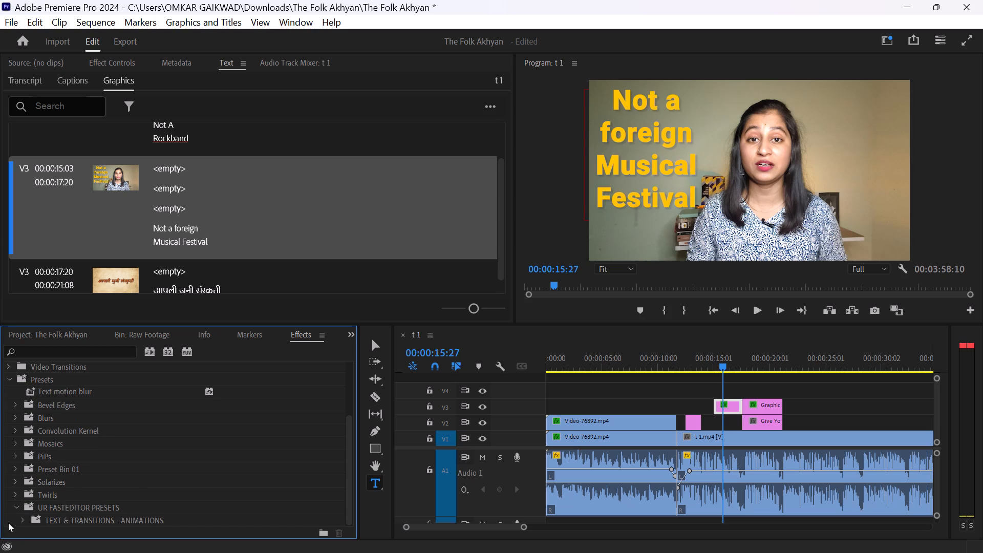
click(20, 521)
scroll(137, 449, down, 2)
scroll(137, 449, up, 1)
scroll(137, 449, down, 6)
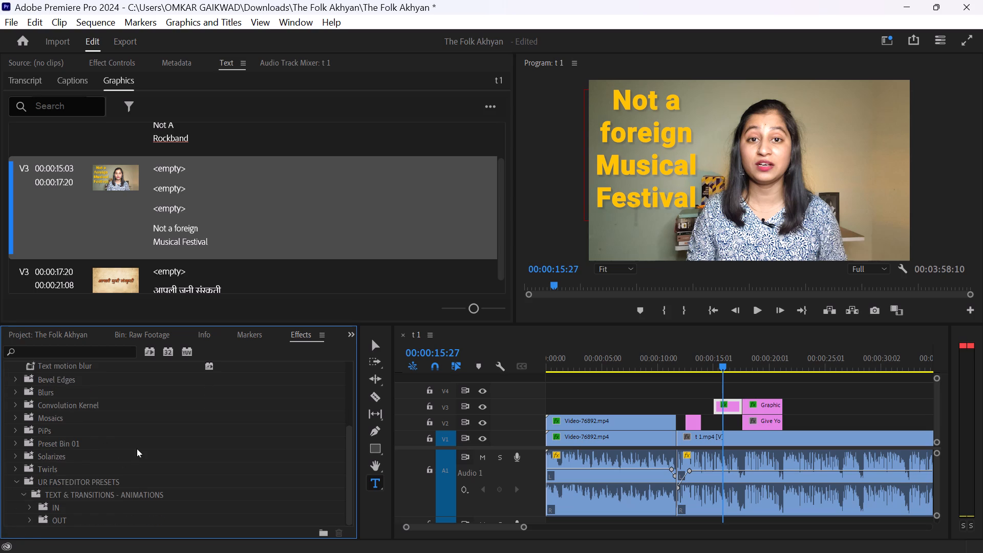
scroll(137, 449, up, 2)
scroll(137, 449, down, 2)
scroll(56, 492, down, 4)
click(33, 507)
scroll(138, 441, down, 9)
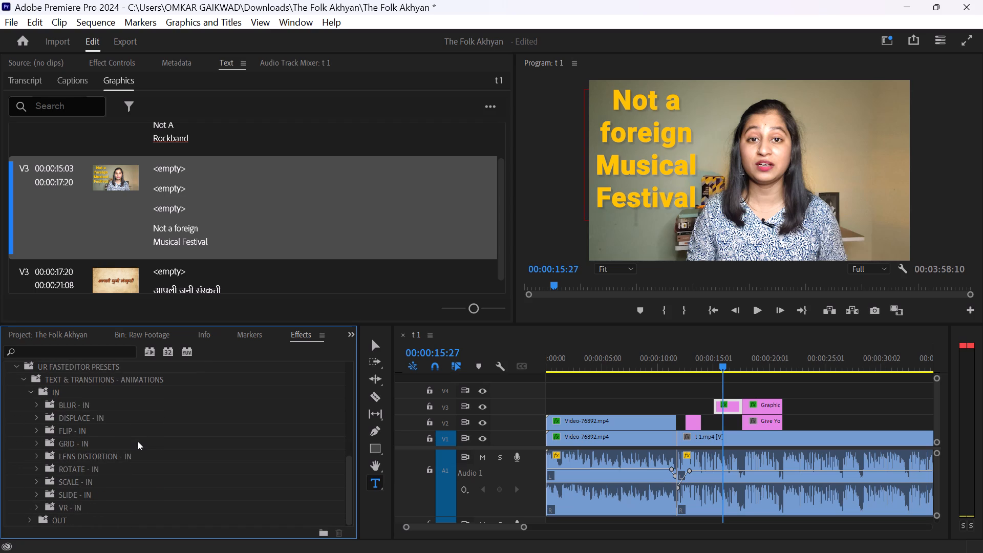
scroll(138, 441, down, 5)
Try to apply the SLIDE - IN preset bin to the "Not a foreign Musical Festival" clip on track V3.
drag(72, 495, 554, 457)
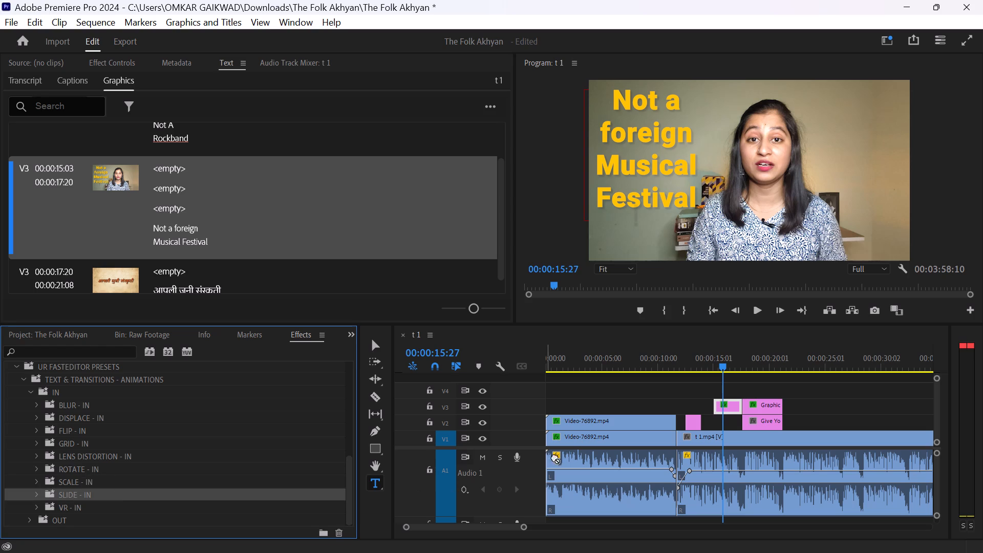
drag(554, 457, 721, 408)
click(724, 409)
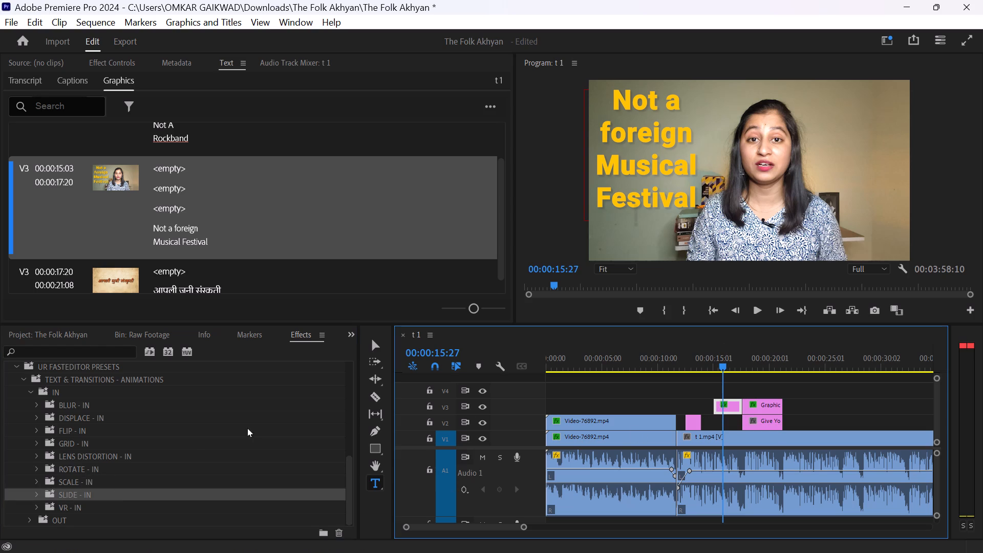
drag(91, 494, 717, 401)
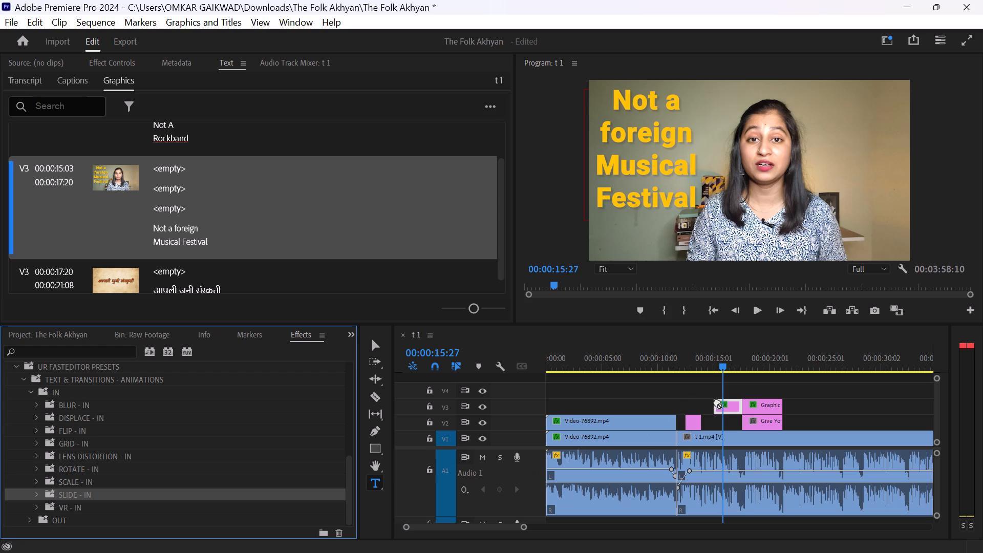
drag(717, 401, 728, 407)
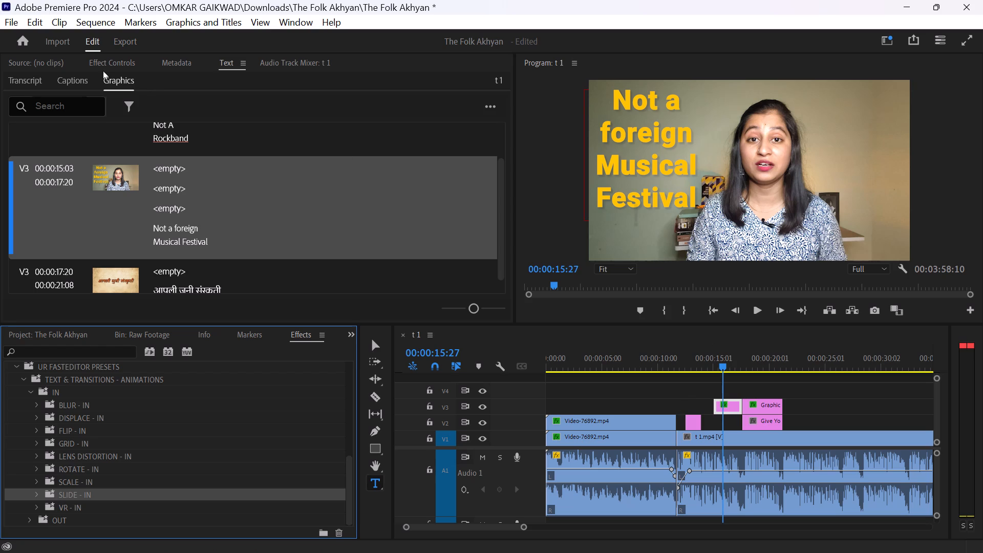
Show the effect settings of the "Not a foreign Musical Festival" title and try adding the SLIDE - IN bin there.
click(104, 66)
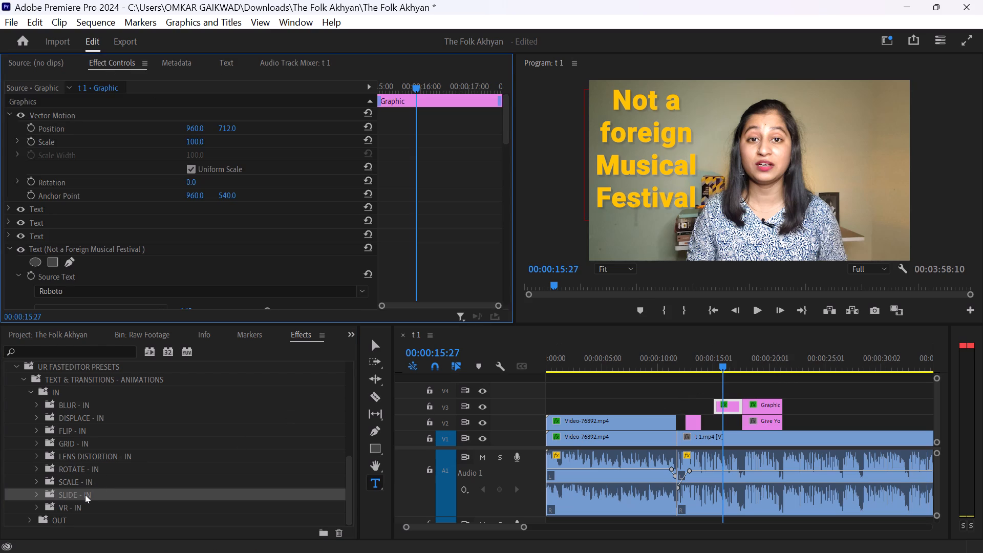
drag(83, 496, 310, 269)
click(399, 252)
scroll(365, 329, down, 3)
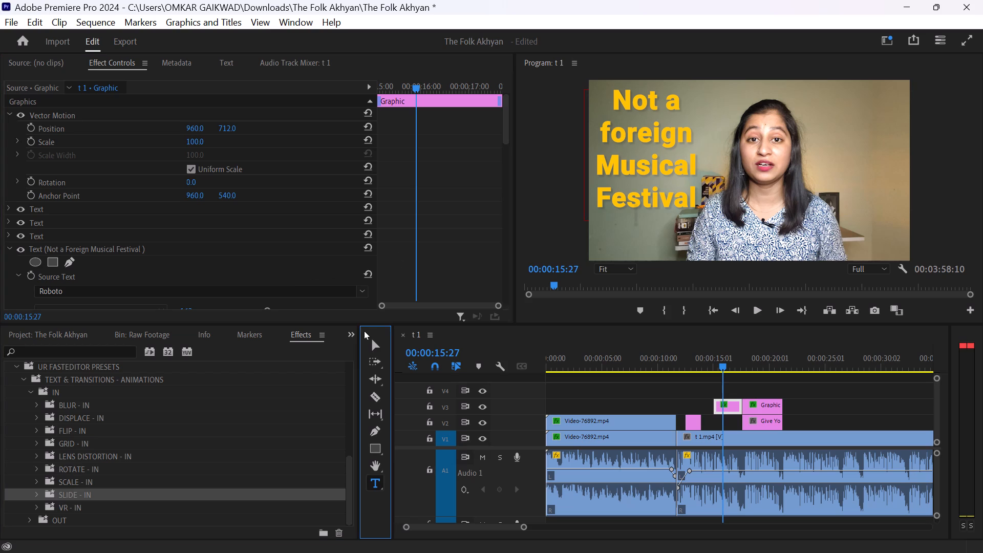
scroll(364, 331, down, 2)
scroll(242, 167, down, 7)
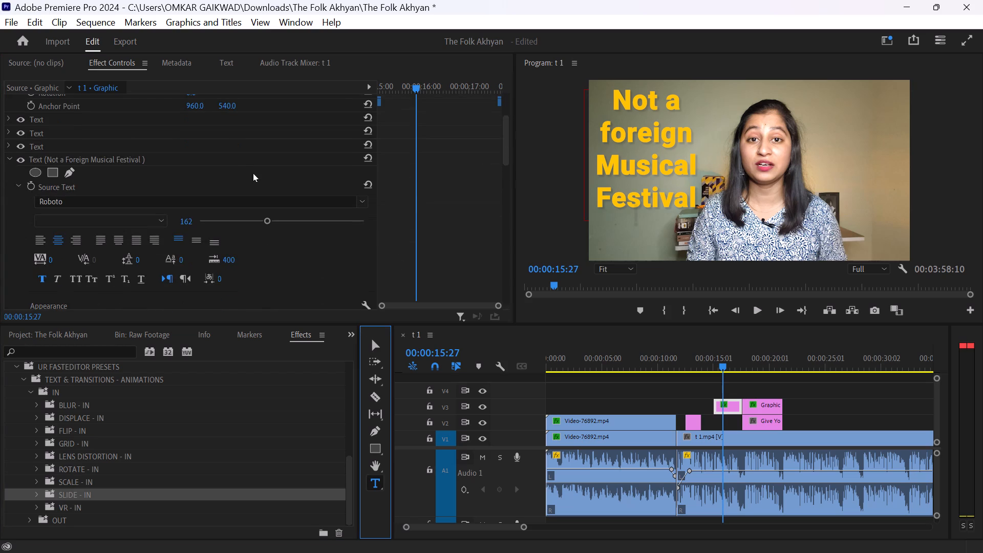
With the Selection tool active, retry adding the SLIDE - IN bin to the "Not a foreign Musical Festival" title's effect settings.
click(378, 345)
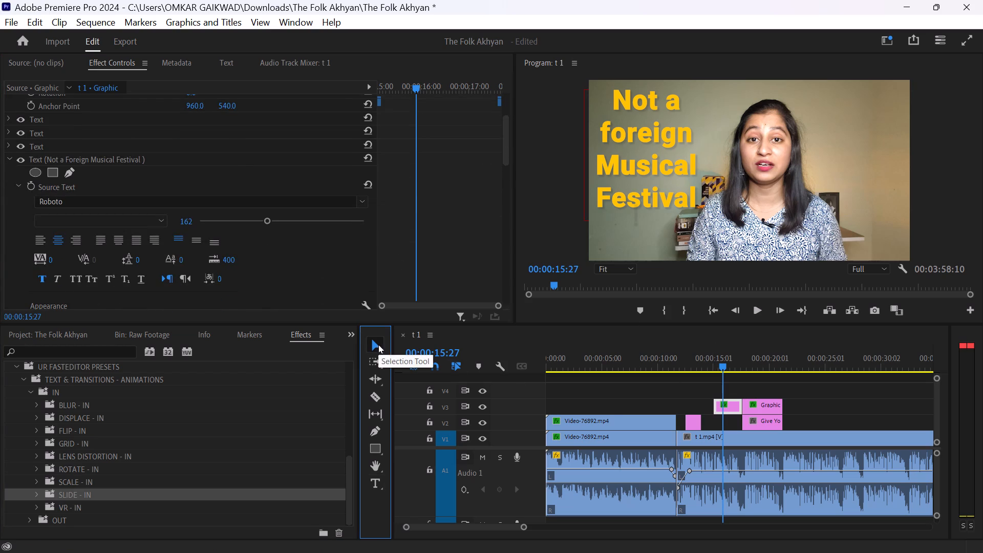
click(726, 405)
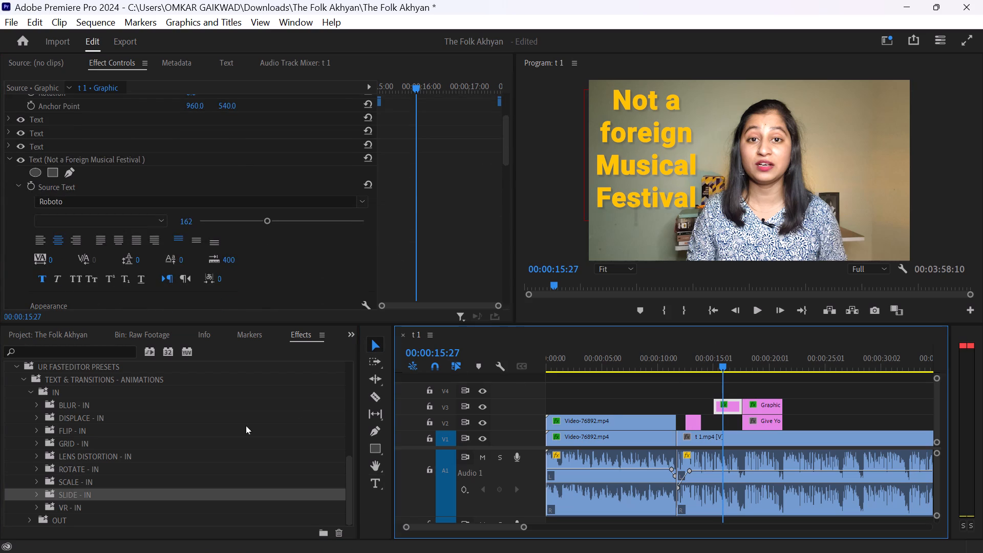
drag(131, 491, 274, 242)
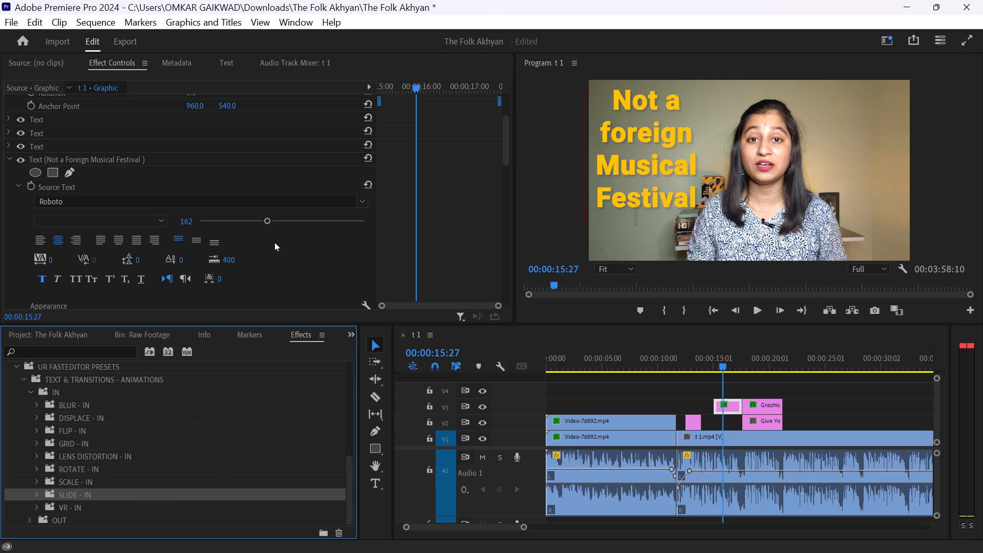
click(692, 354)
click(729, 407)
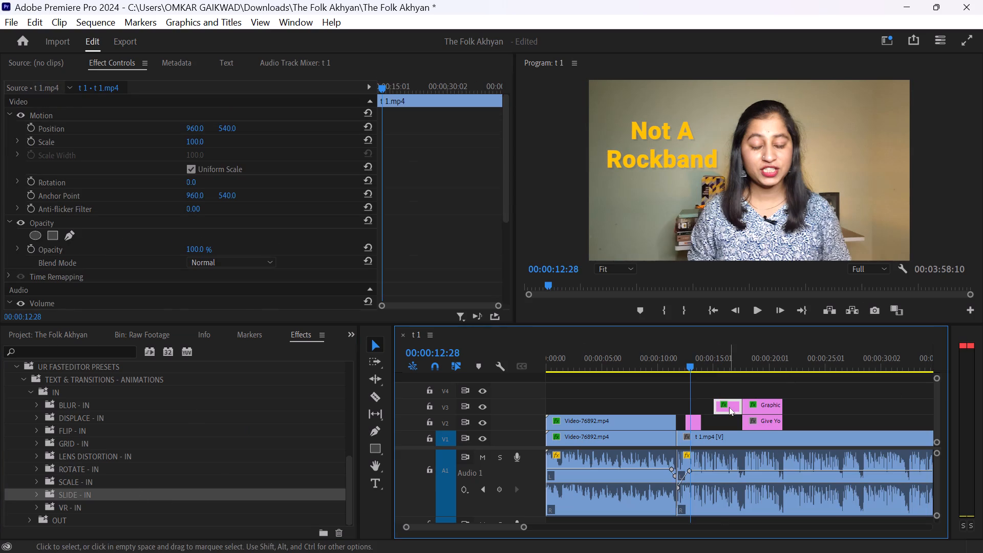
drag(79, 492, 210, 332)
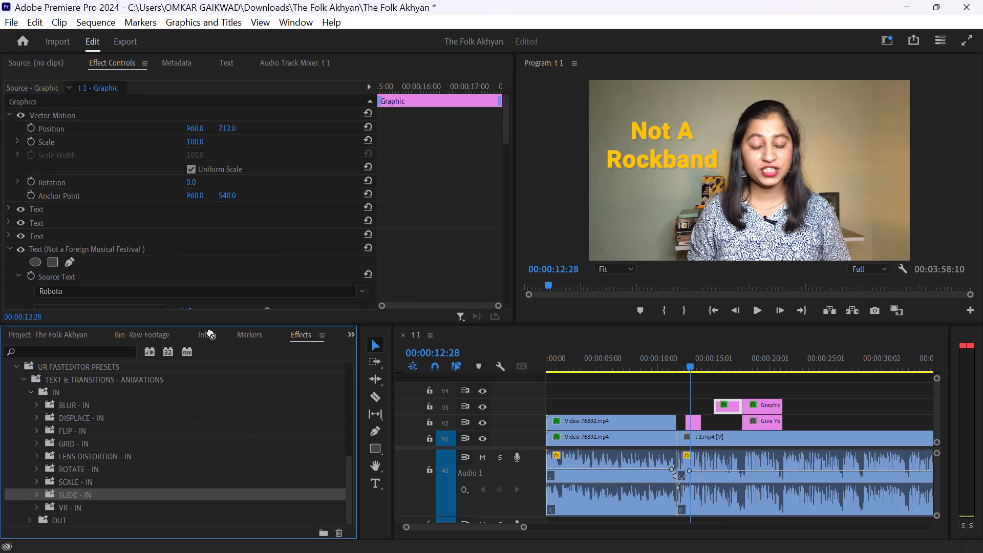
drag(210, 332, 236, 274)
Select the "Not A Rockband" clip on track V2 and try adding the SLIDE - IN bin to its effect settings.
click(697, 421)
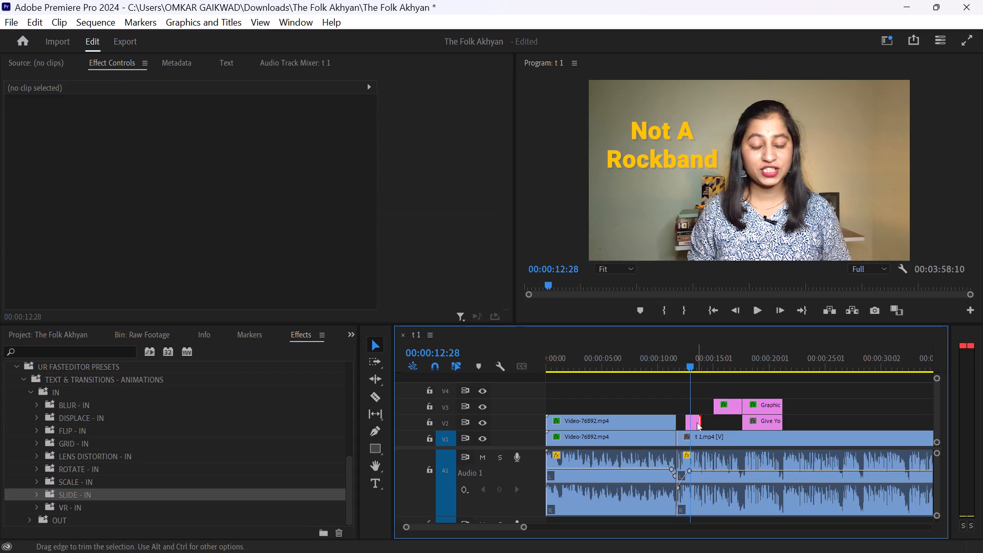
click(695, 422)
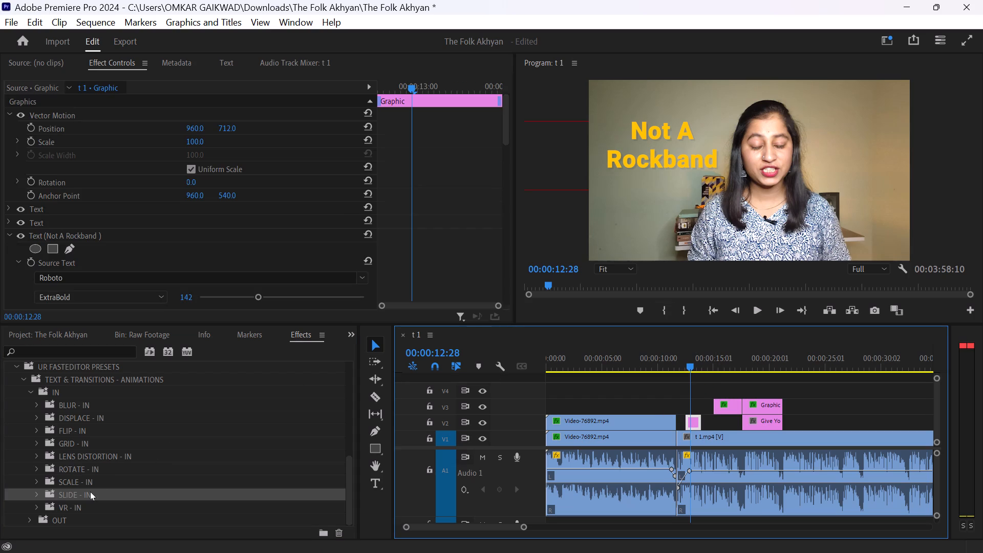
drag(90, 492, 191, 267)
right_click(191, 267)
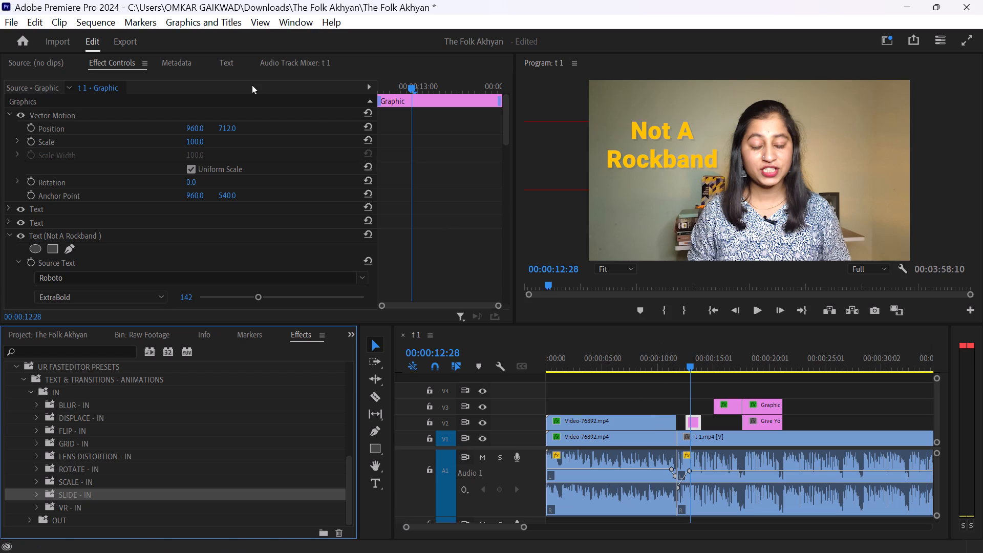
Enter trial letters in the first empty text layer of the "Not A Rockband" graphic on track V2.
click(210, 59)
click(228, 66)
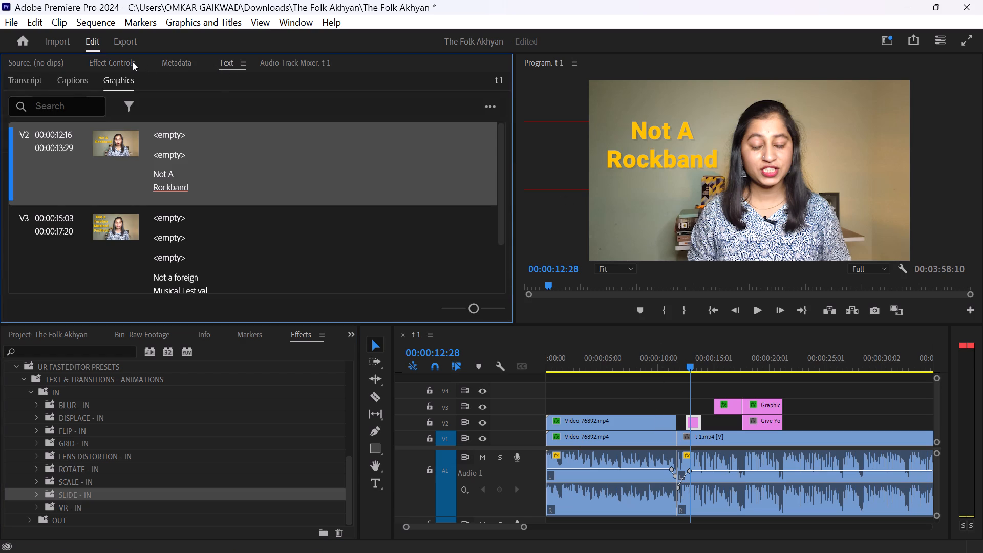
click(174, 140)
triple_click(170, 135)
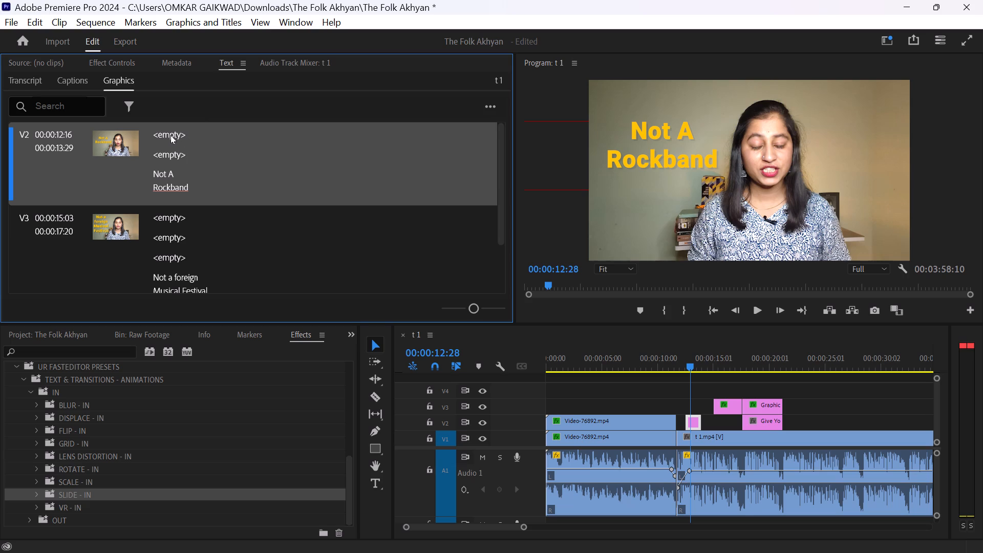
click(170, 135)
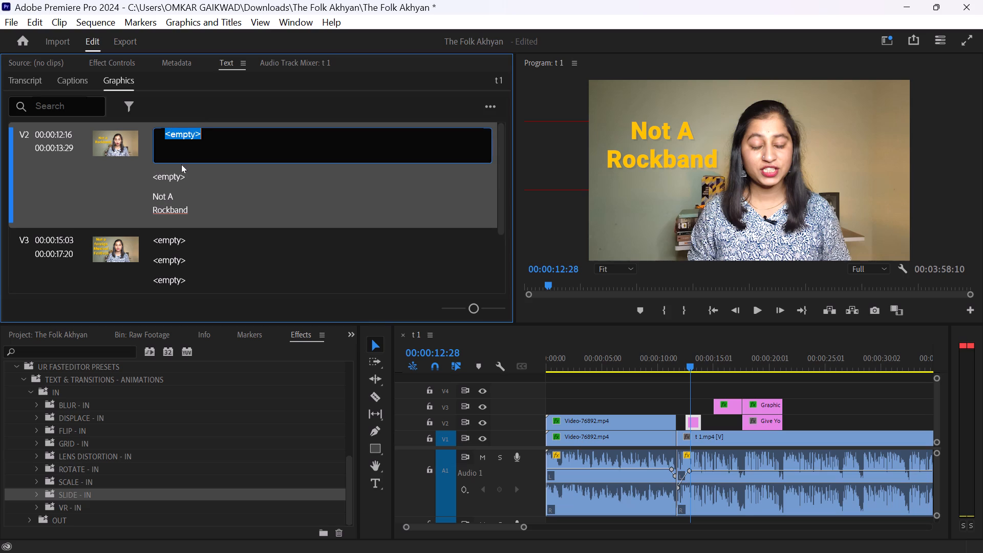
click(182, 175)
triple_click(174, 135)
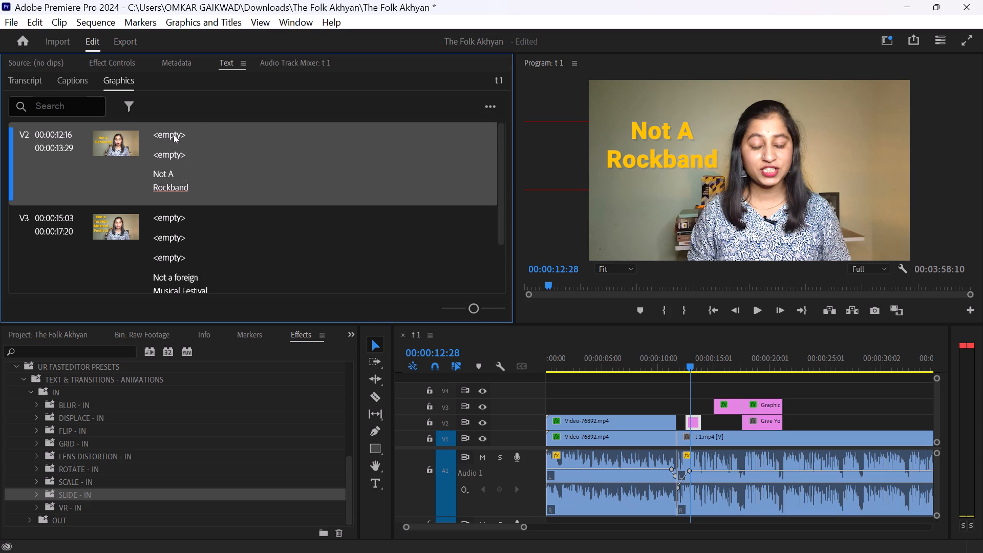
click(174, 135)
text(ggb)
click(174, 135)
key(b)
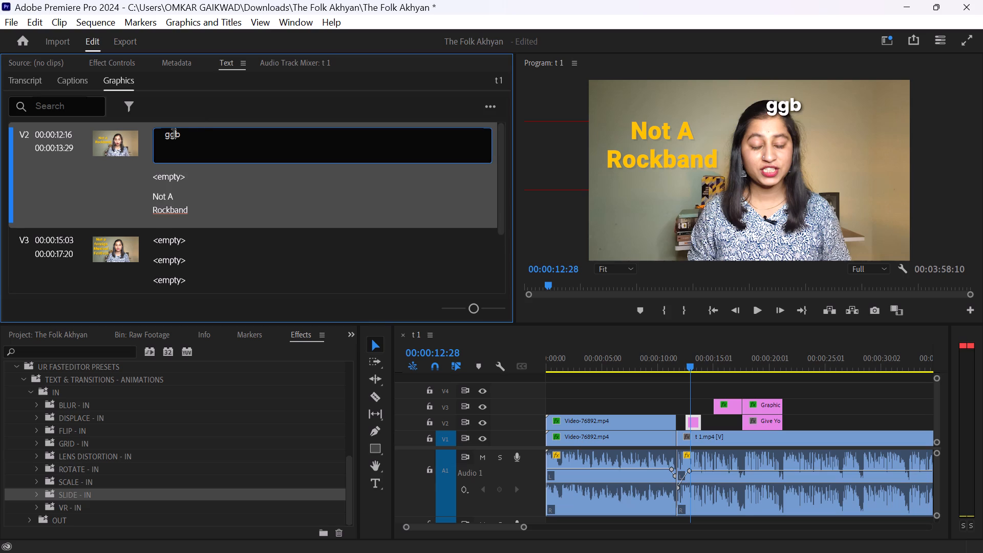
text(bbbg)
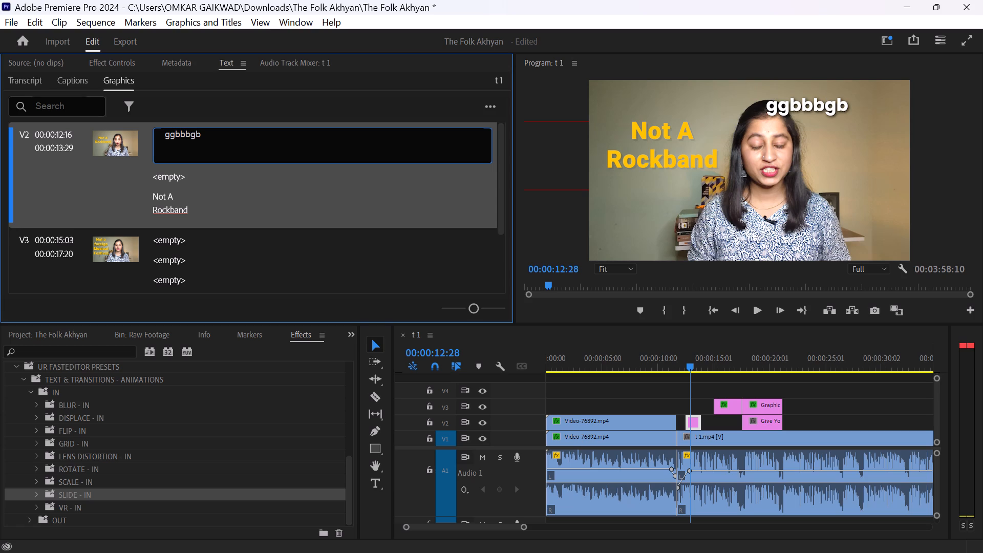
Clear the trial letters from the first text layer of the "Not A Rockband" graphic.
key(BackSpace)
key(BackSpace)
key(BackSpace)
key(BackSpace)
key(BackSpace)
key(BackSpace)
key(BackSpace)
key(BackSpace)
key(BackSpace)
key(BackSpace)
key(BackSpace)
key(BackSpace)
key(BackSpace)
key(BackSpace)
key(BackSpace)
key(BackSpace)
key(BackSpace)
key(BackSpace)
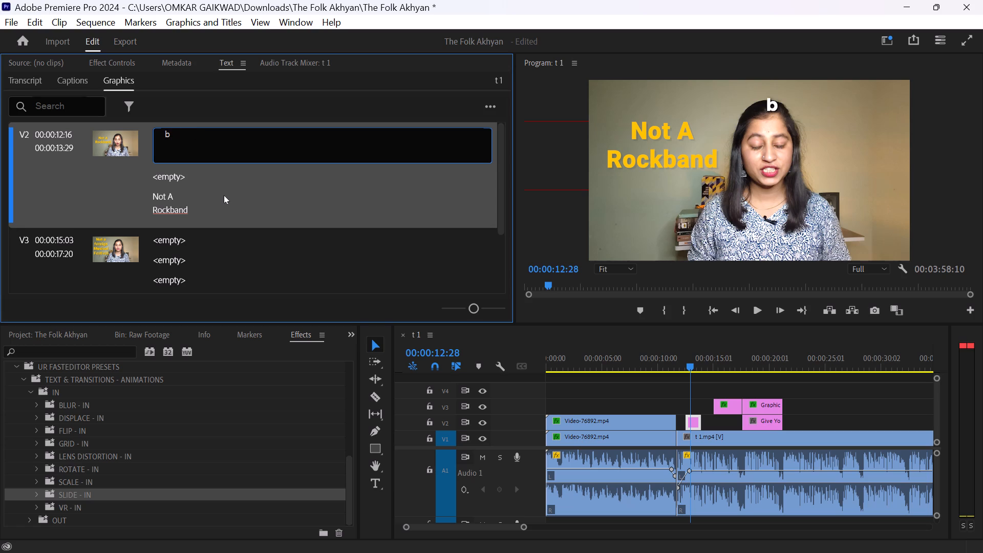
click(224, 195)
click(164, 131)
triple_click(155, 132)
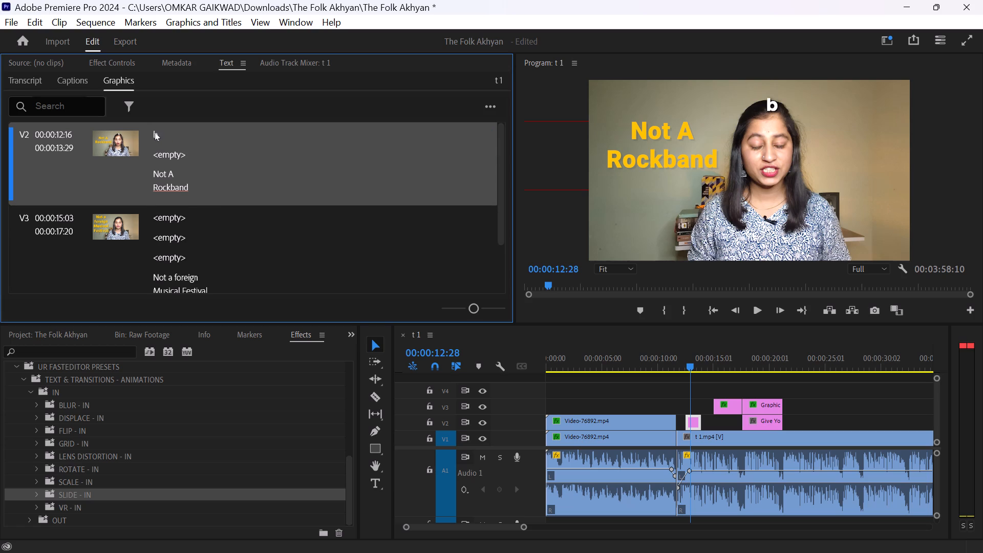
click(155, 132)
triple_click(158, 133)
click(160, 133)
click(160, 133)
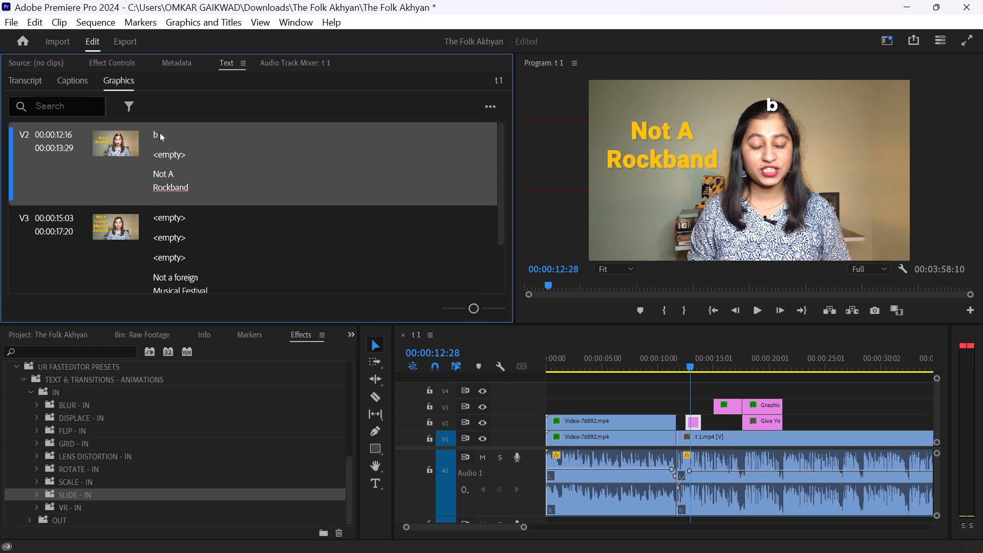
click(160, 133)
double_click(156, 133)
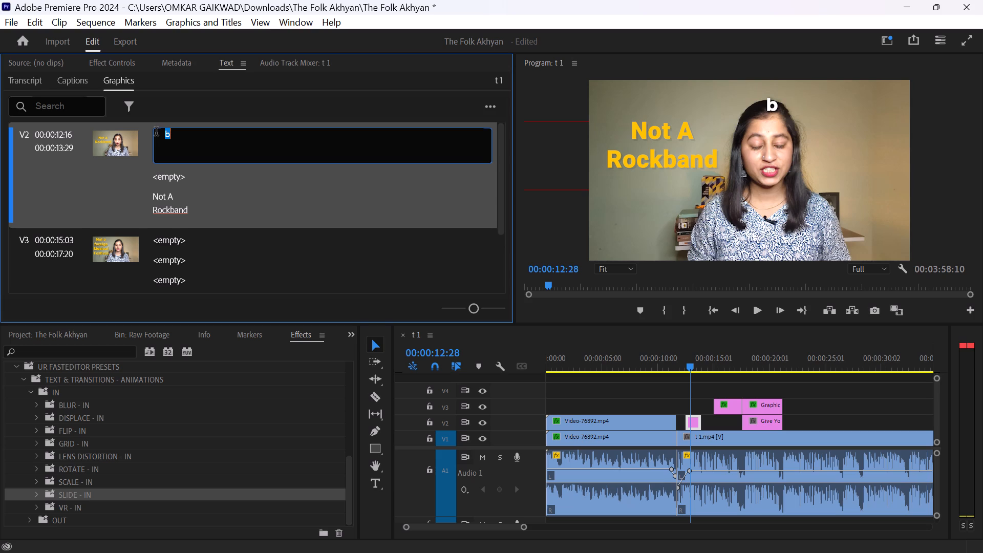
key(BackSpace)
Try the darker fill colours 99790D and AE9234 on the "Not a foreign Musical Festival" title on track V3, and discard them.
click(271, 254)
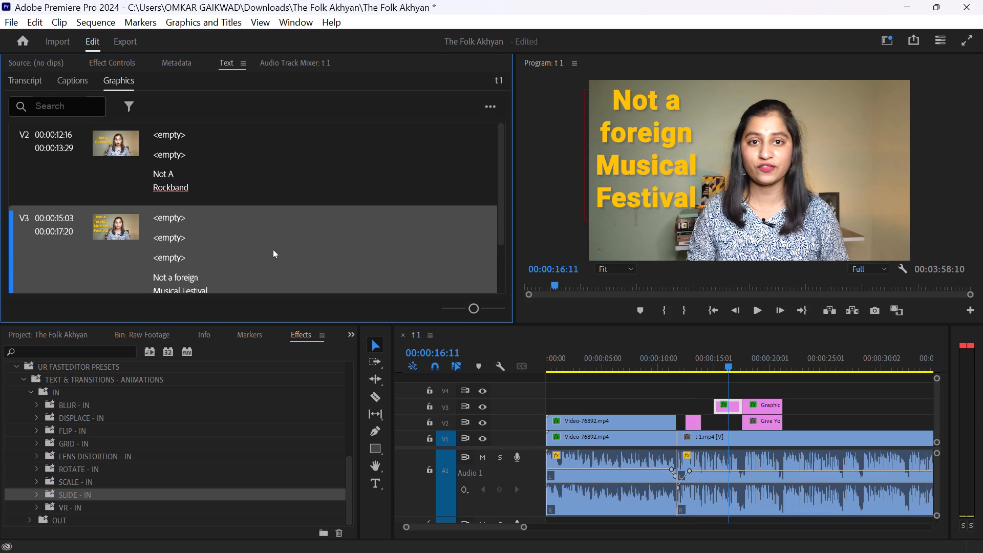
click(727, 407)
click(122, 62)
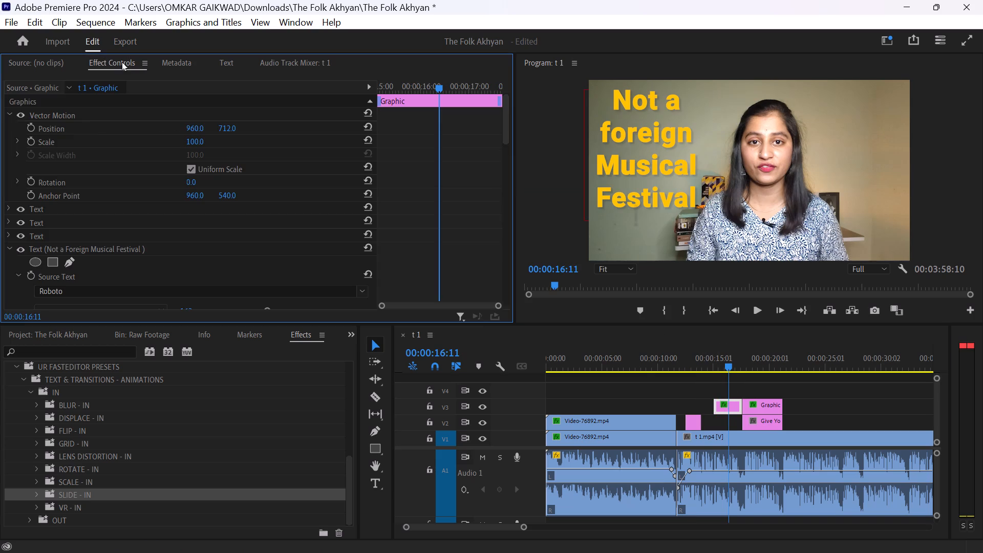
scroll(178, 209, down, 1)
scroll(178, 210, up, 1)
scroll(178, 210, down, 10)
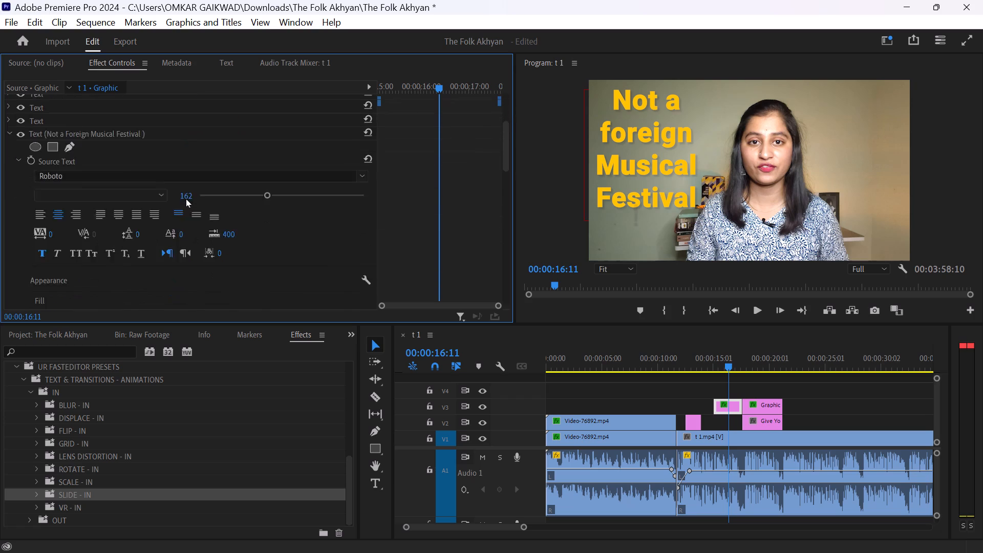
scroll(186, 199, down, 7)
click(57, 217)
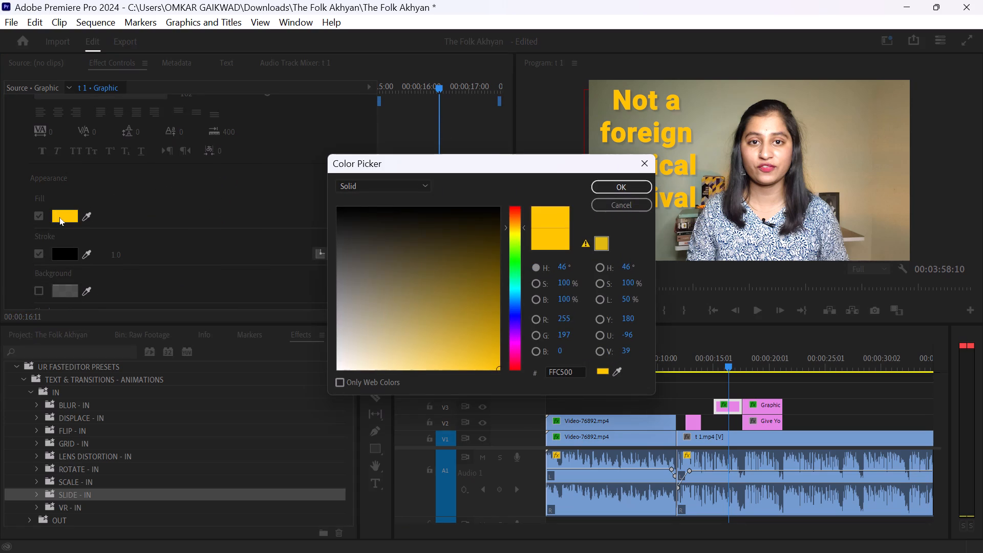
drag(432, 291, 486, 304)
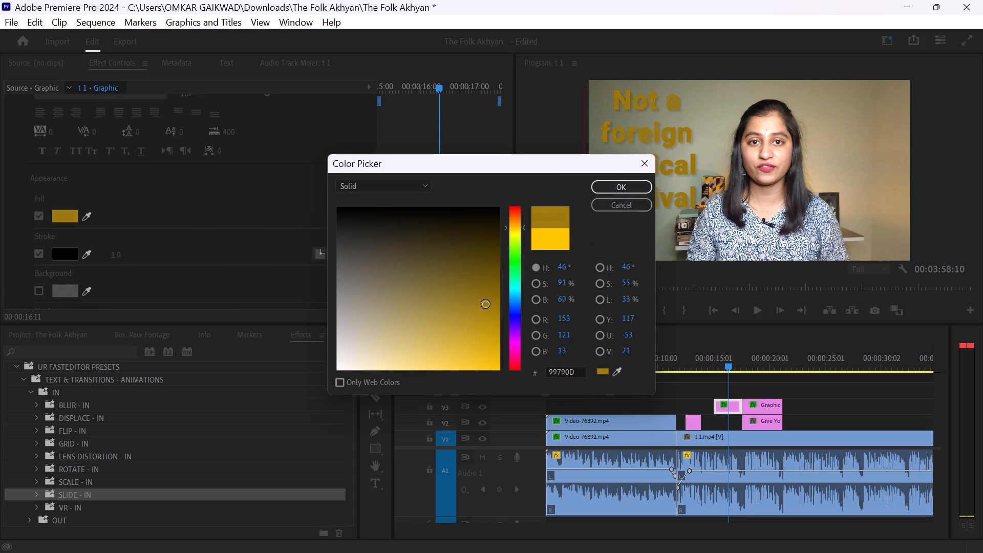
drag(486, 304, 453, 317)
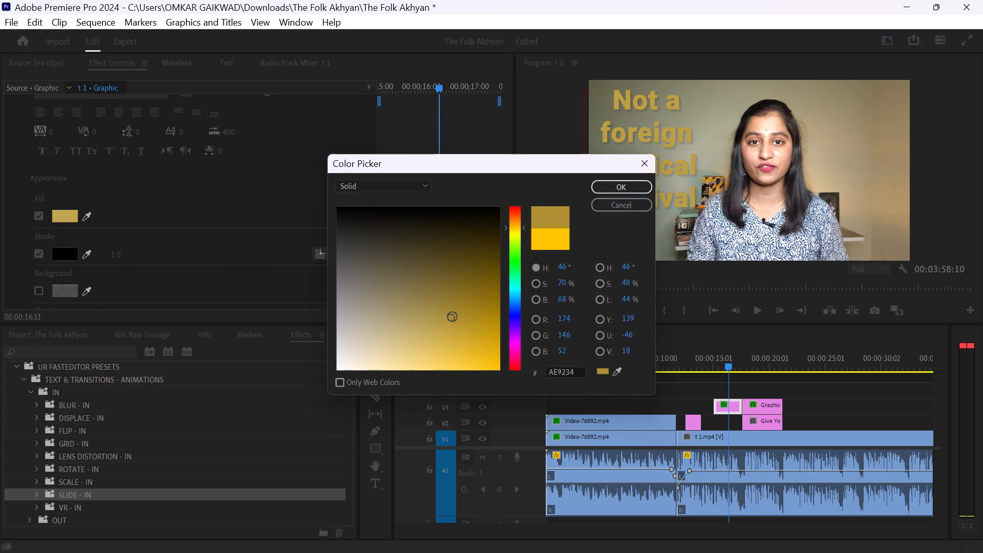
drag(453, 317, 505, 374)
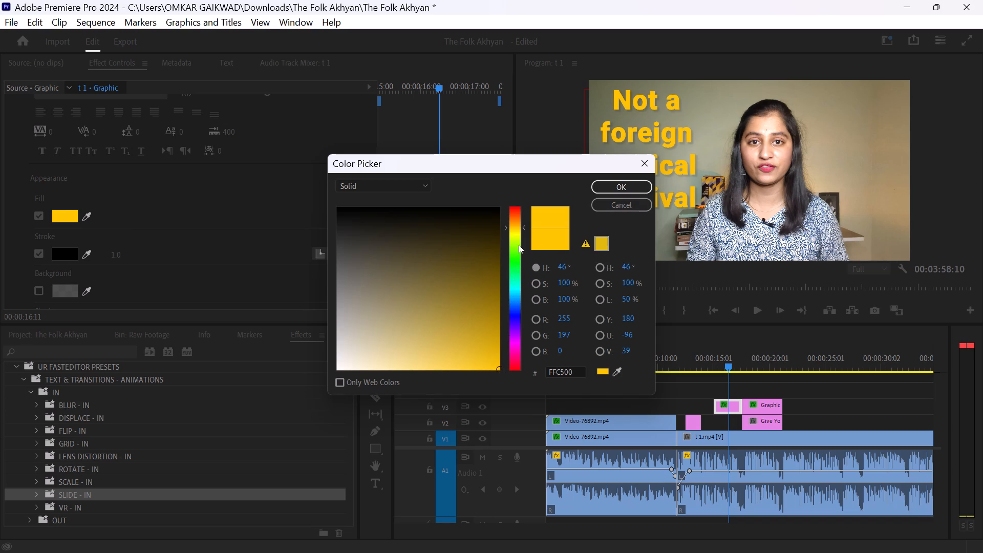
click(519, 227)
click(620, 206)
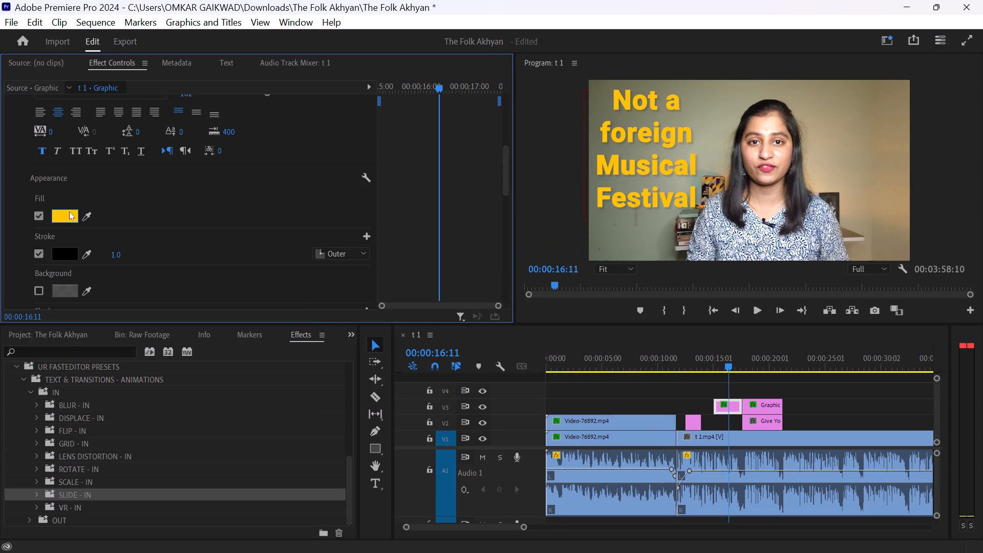
Set the shadow colour of the "Not a foreign Musical Festival" title to black (000000).
scroll(231, 241, down, 4)
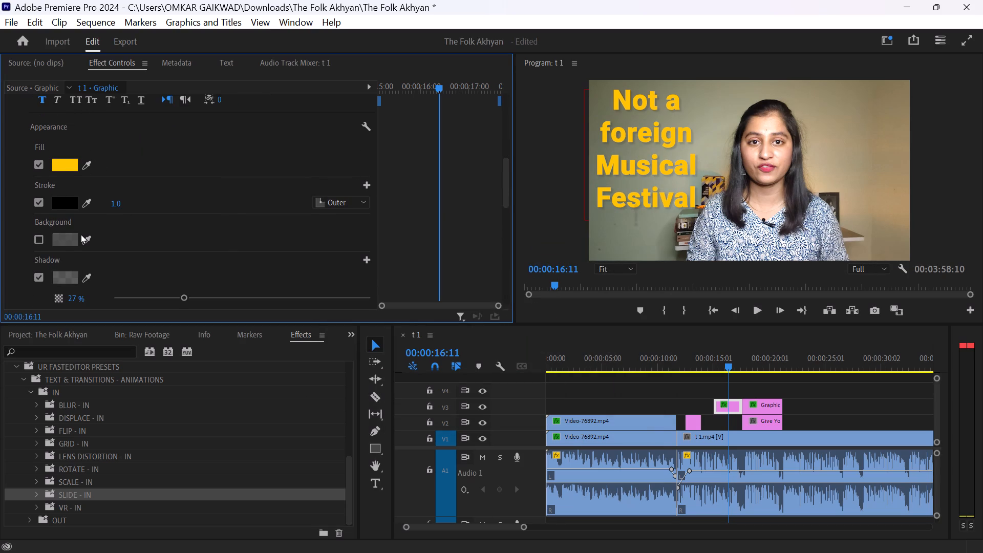
scroll(80, 233, down, 2)
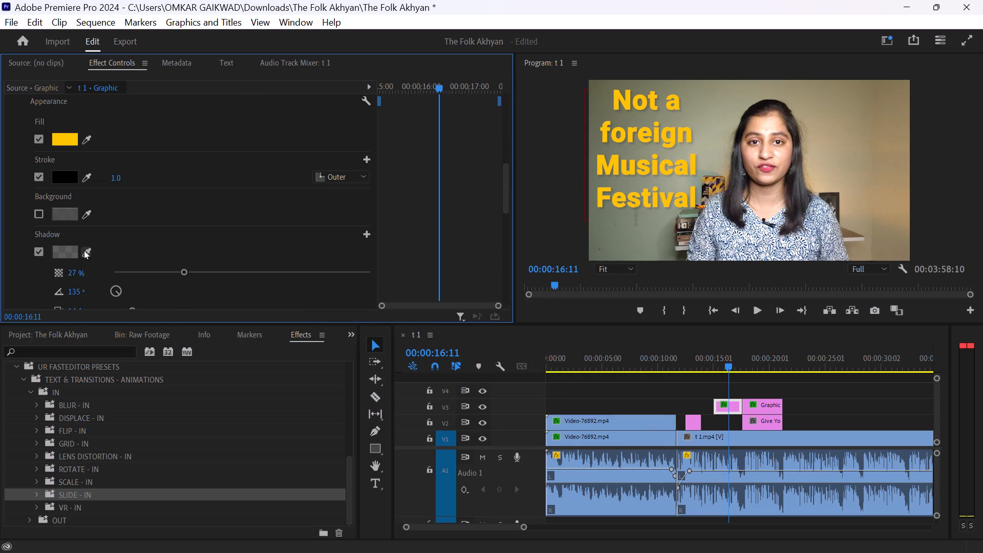
click(65, 252)
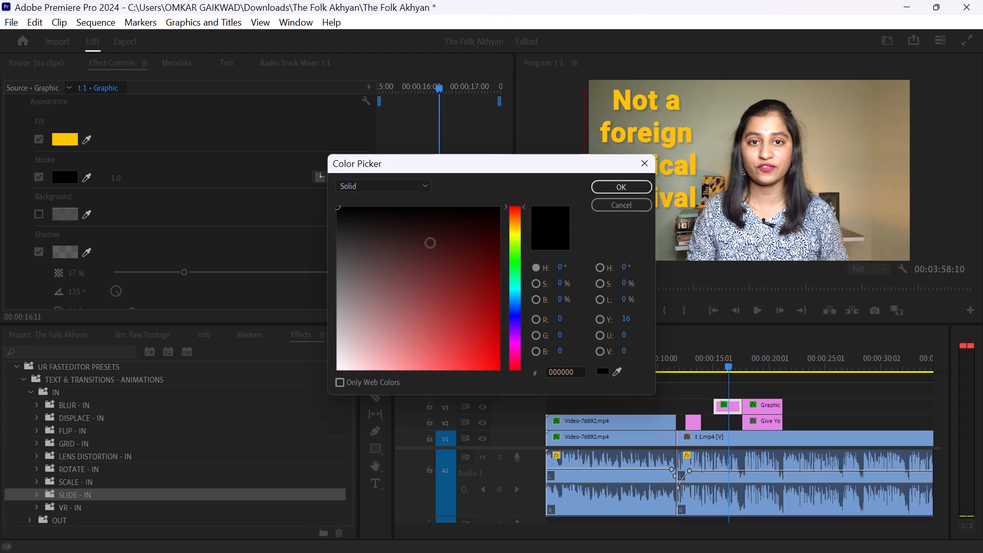
drag(435, 220, 541, 171)
click(611, 181)
scroll(179, 232, down, 5)
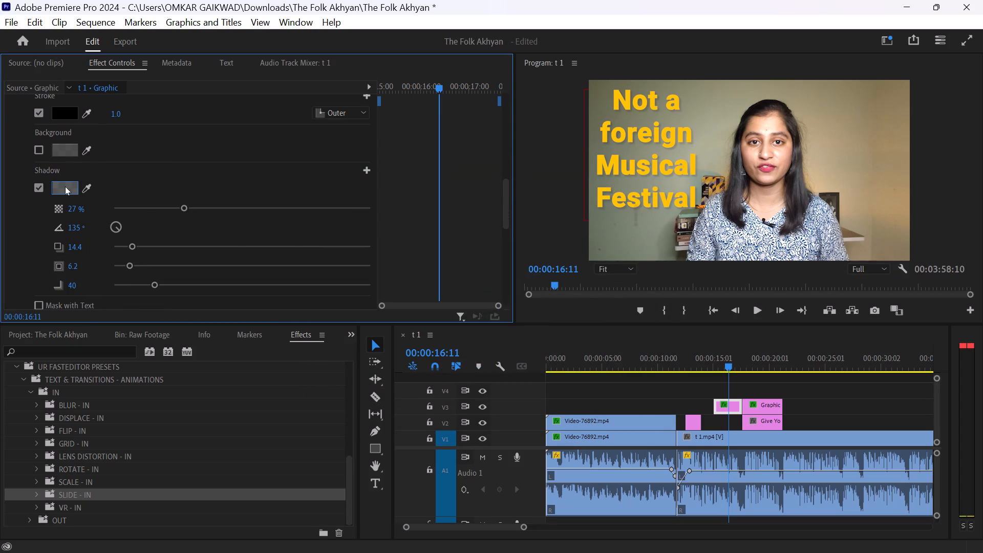
click(65, 184)
drag(398, 208, 284, 194)
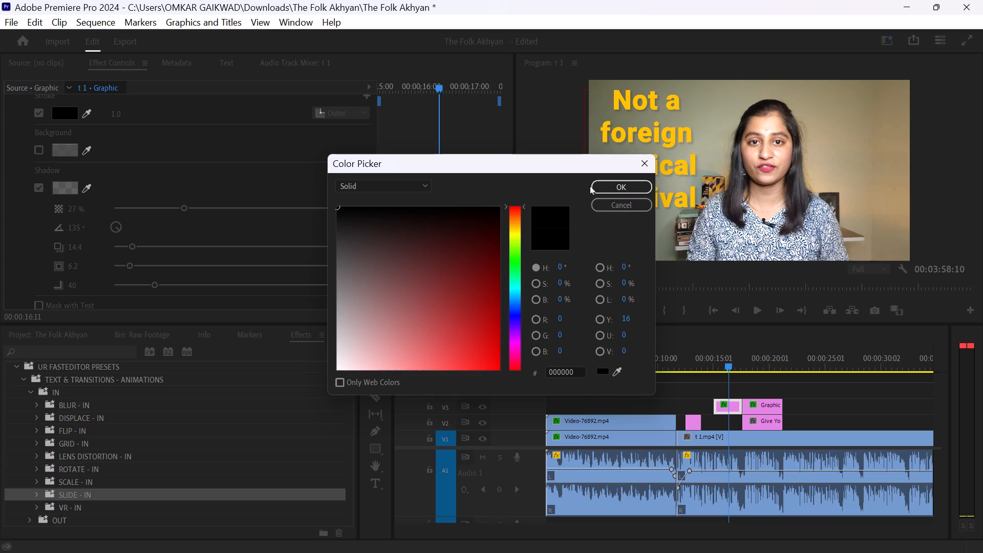
click(604, 188)
Set the shadow opacity of the "Not a foreign Musical Festival" title to 50%.
drag(185, 210, 481, 210)
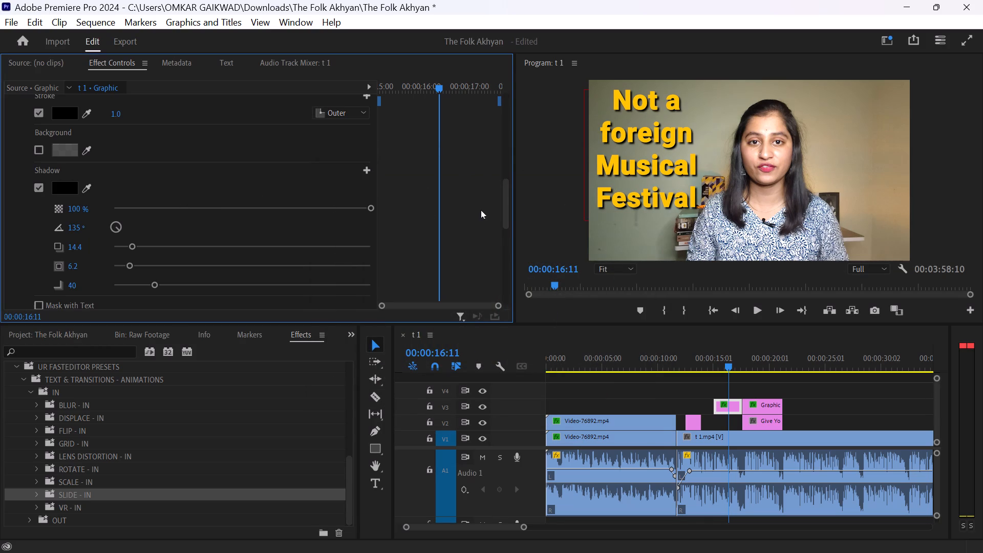
drag(328, 206, 282, 203)
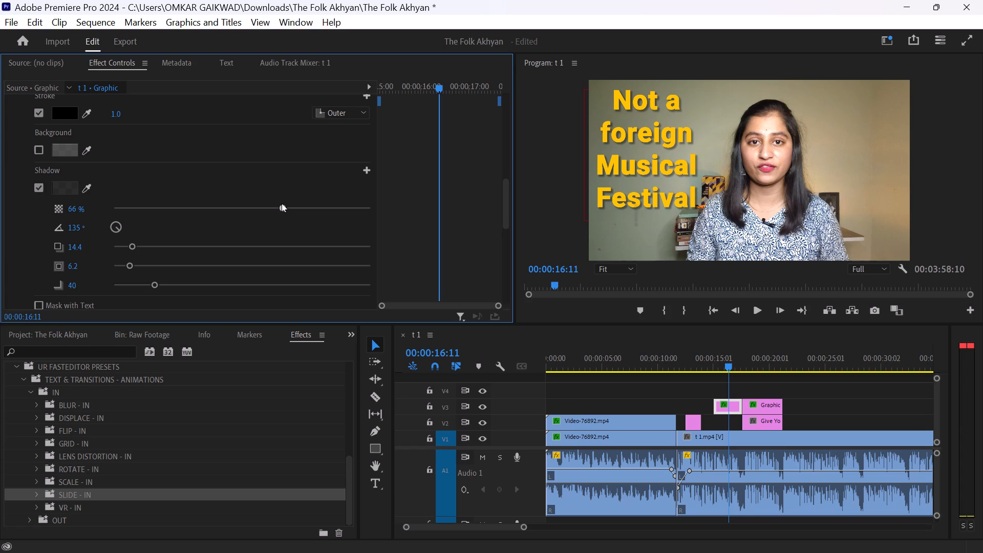
drag(282, 203, 227, 191)
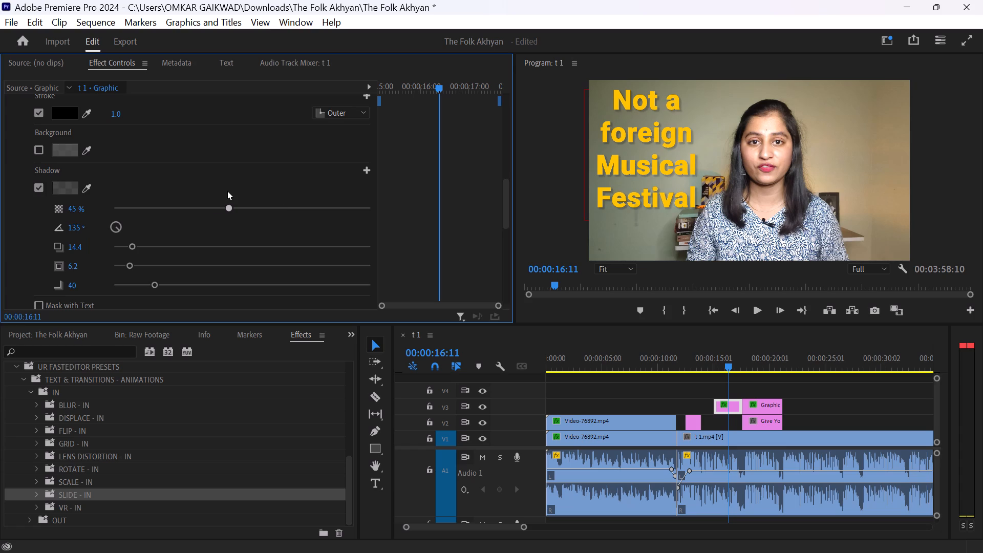
drag(227, 191, 229, 188)
drag(229, 188, 234, 188)
drag(234, 188, 241, 188)
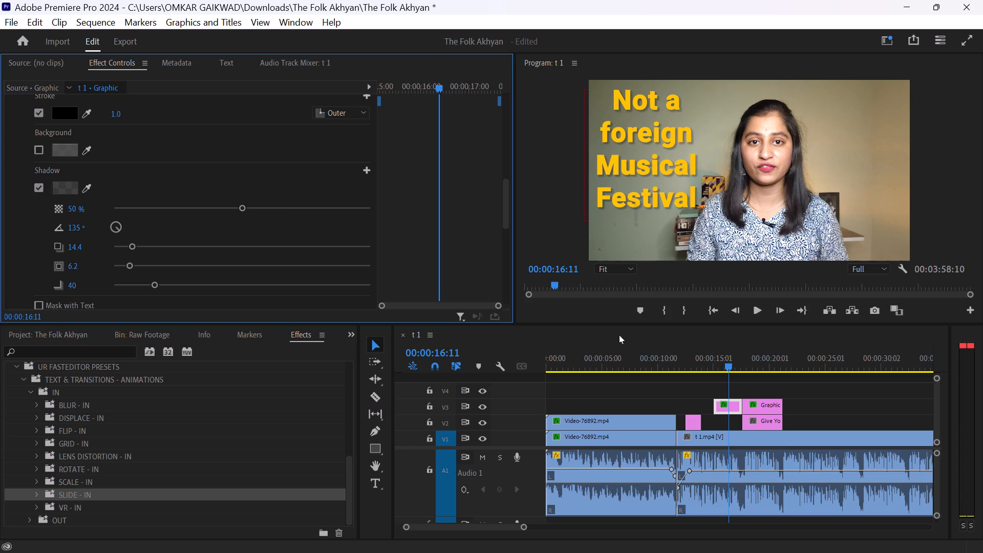
Play back the "Not A Rockband" and "Not a foreign Musical Festival" titles full screen from 00:00:13:05 to review them.
click(694, 357)
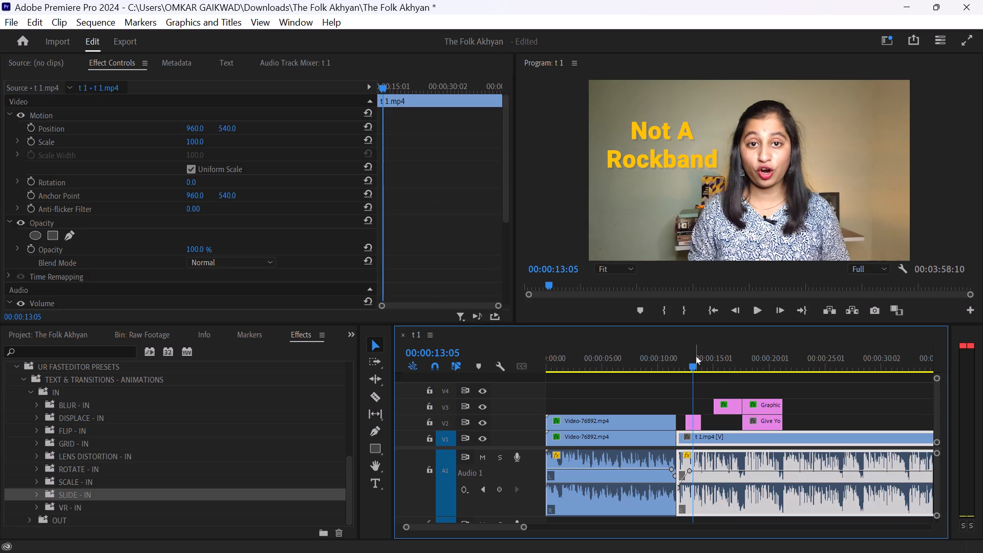
click(971, 38)
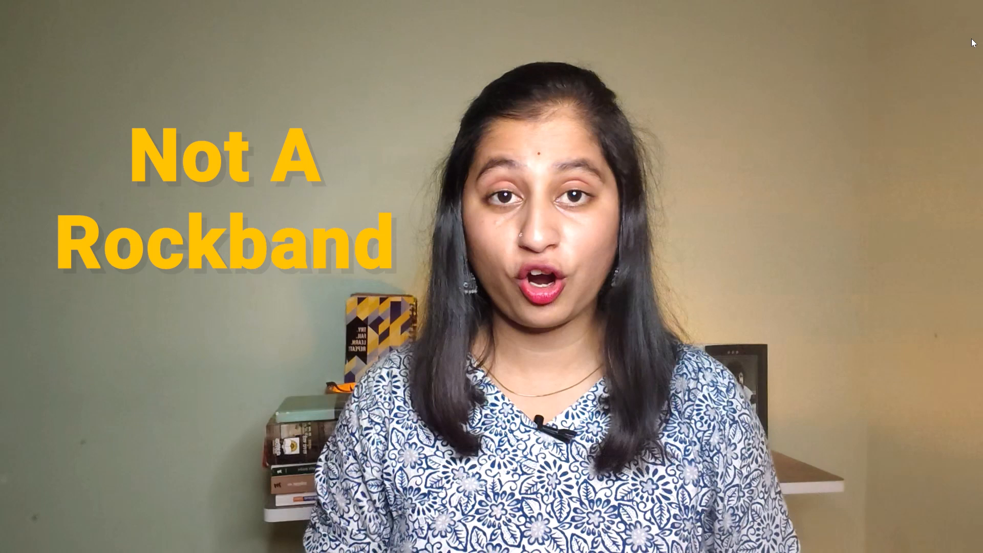
text(v)
key(space)
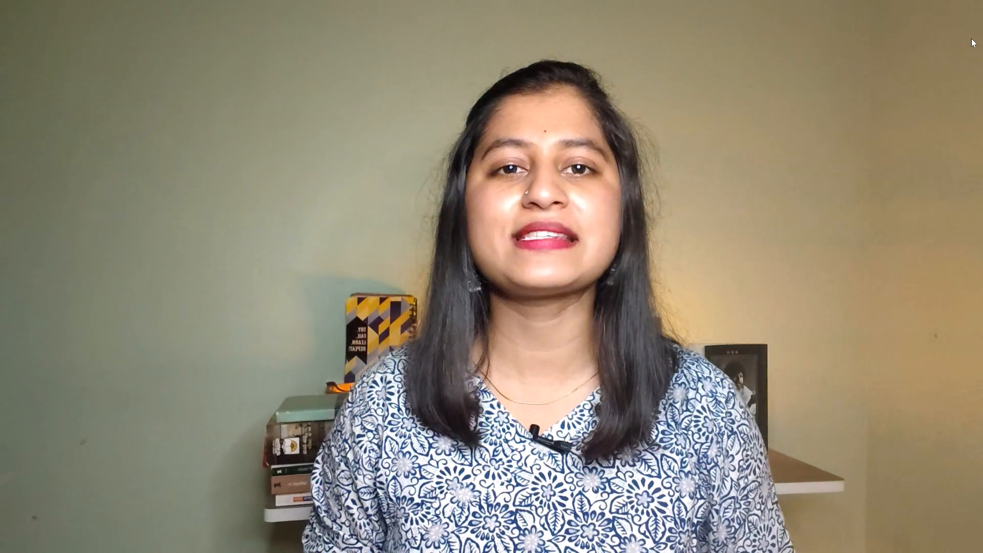
key(space)
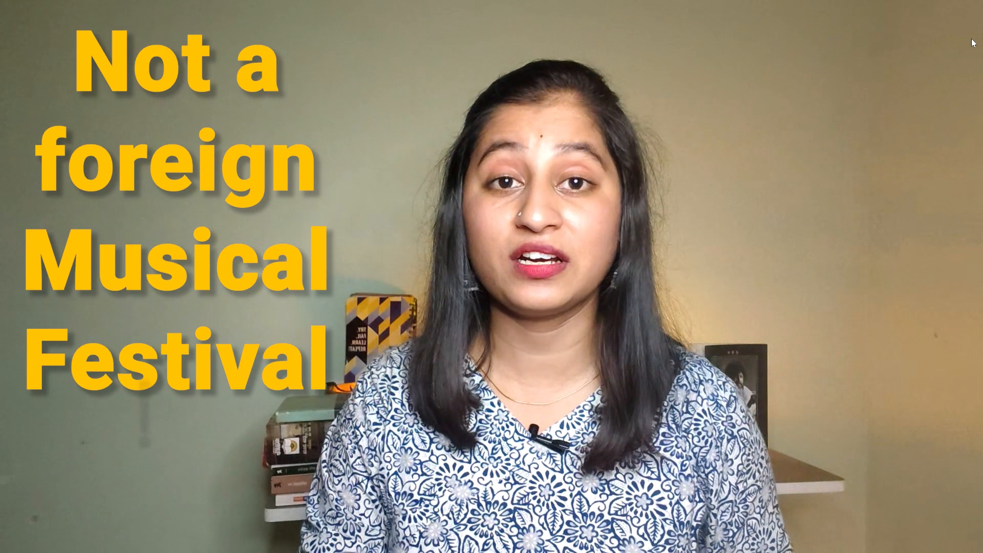
key(space)
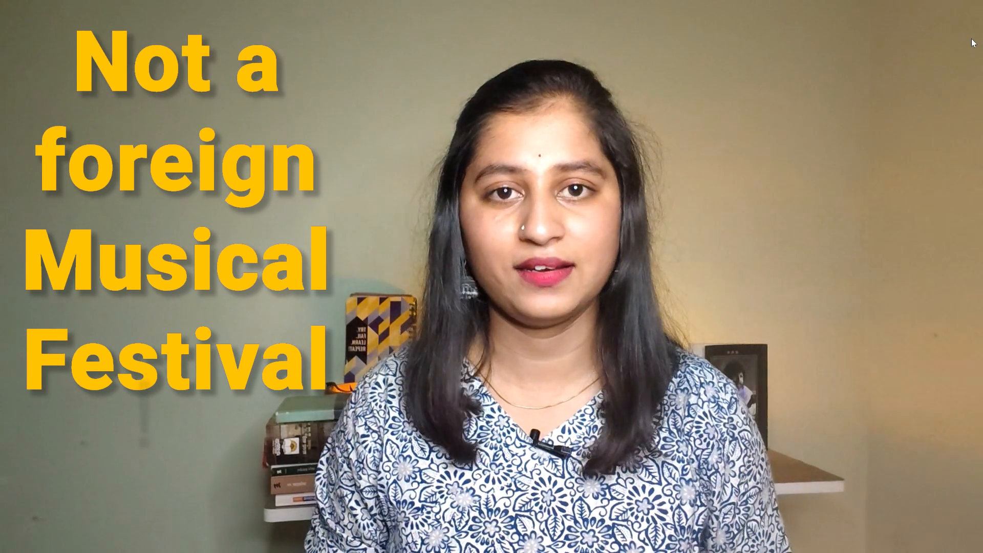
key(space)
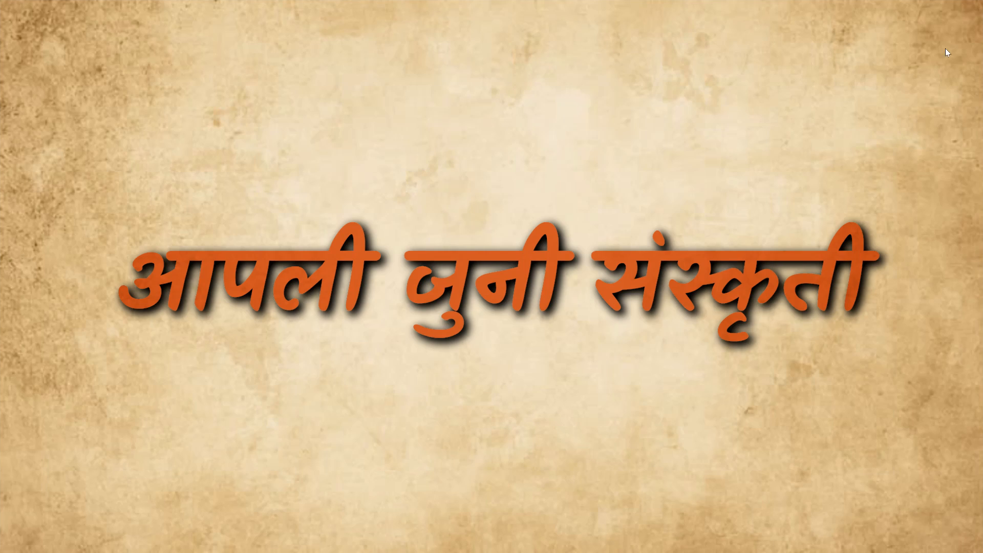
shift+right_click(8, 327)
key(shift+Left)
key(shift+Left)
key(shift+Left)
key(shift+Left)
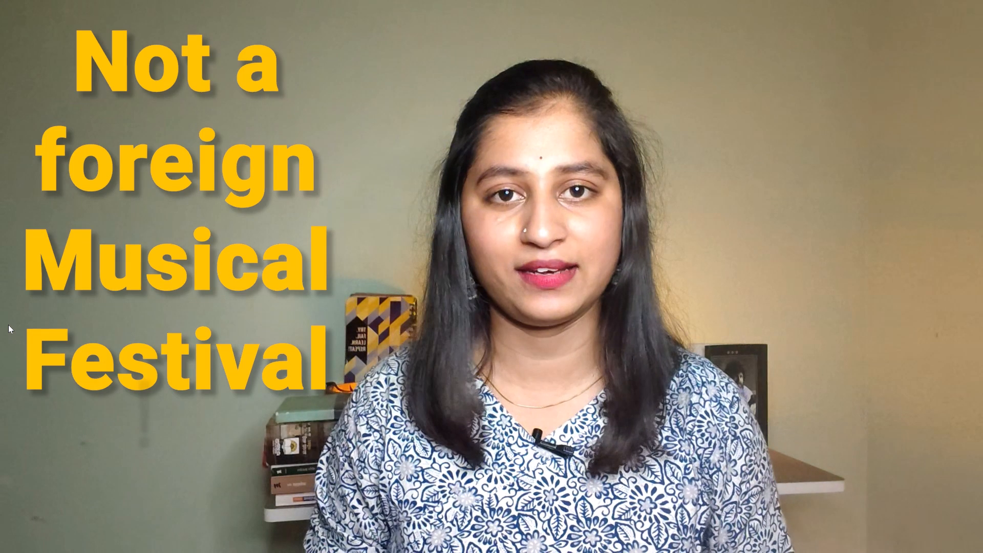
key(Escape)
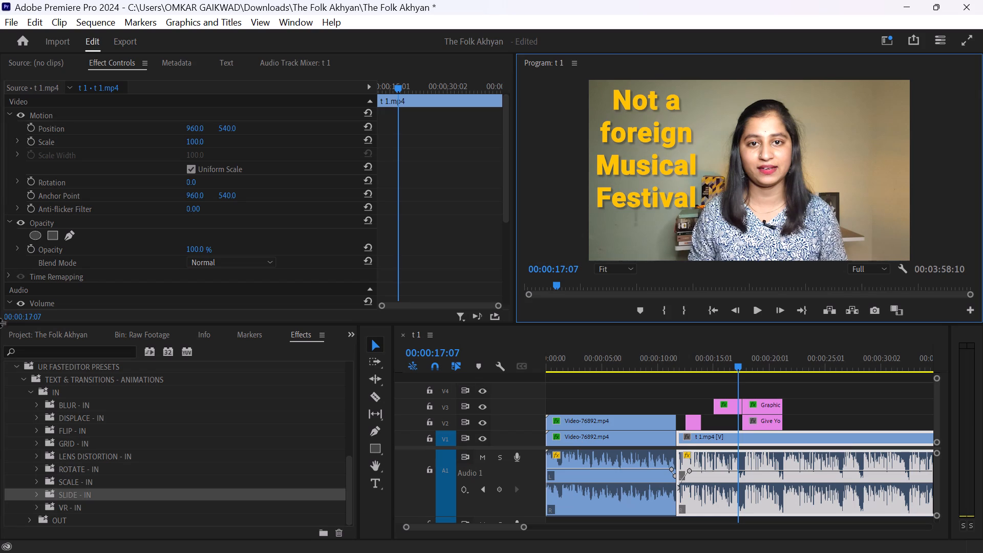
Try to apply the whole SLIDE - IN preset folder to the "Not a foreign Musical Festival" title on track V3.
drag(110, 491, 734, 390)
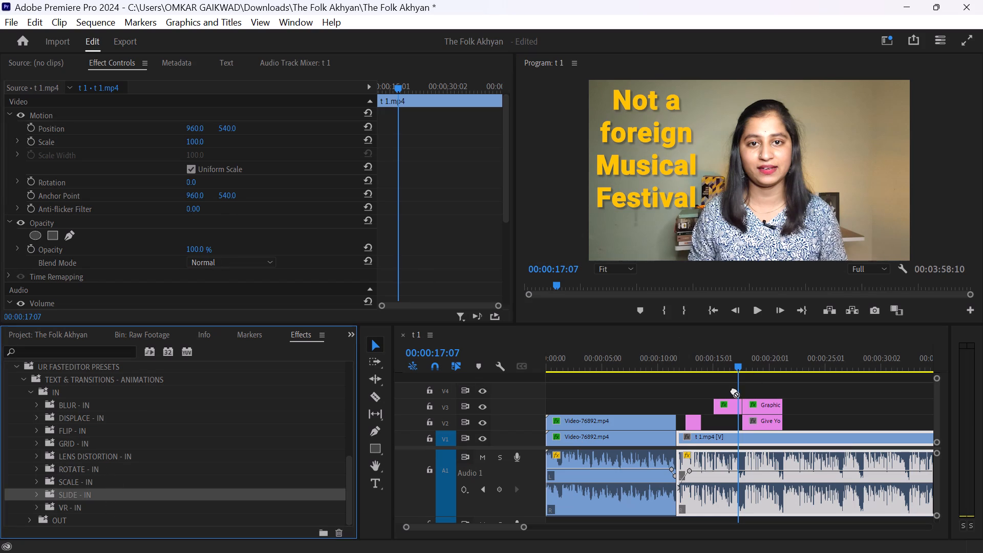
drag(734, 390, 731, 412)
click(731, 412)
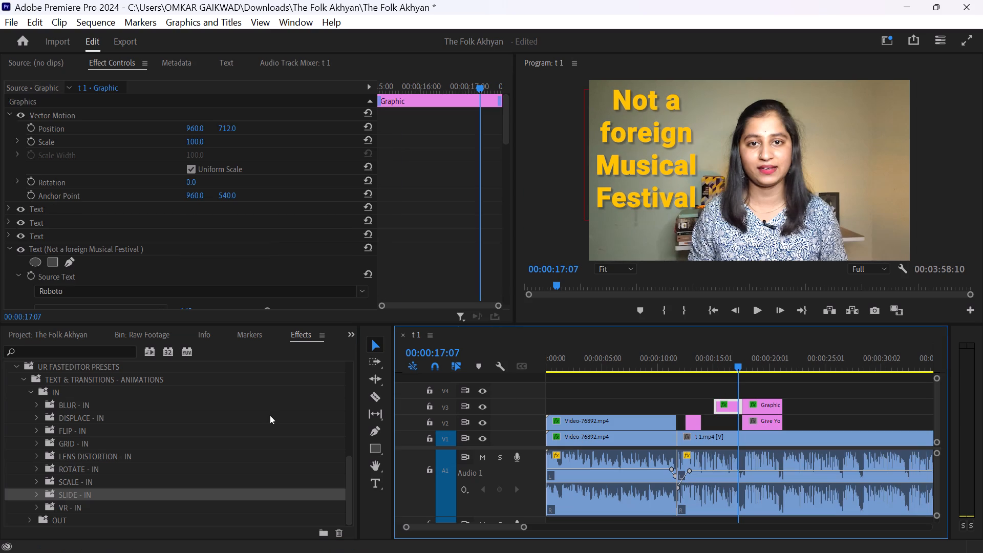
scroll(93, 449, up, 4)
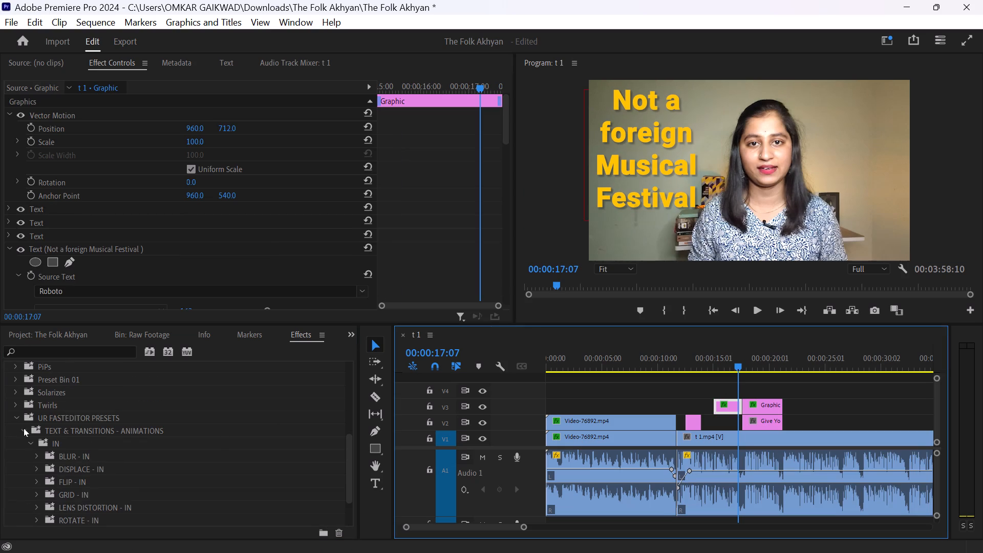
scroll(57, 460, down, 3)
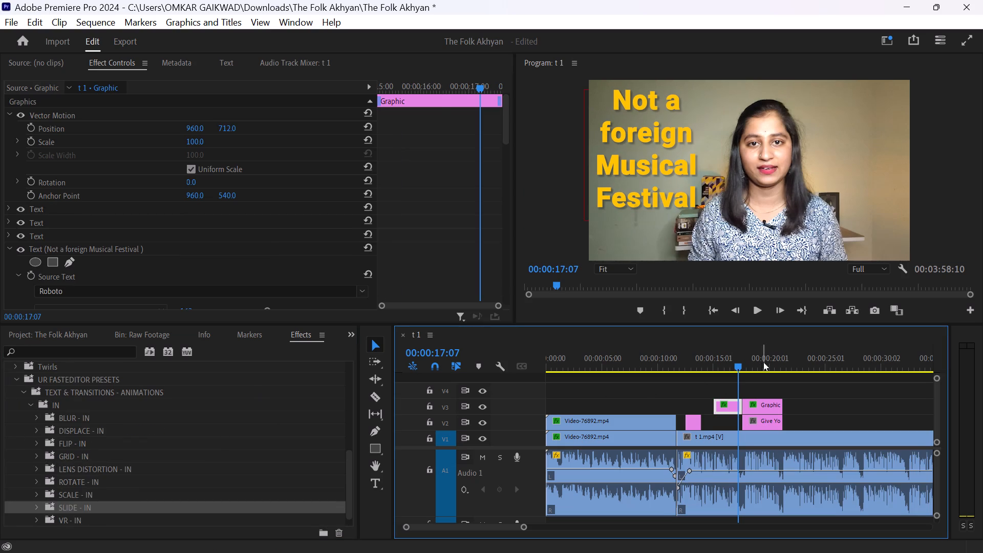
Apply the SLIDE UPPER LEFT - IN preset to the "Not a foreign Musical Festival" title on V3 and preview its entrance.
drag(730, 361, 720, 361)
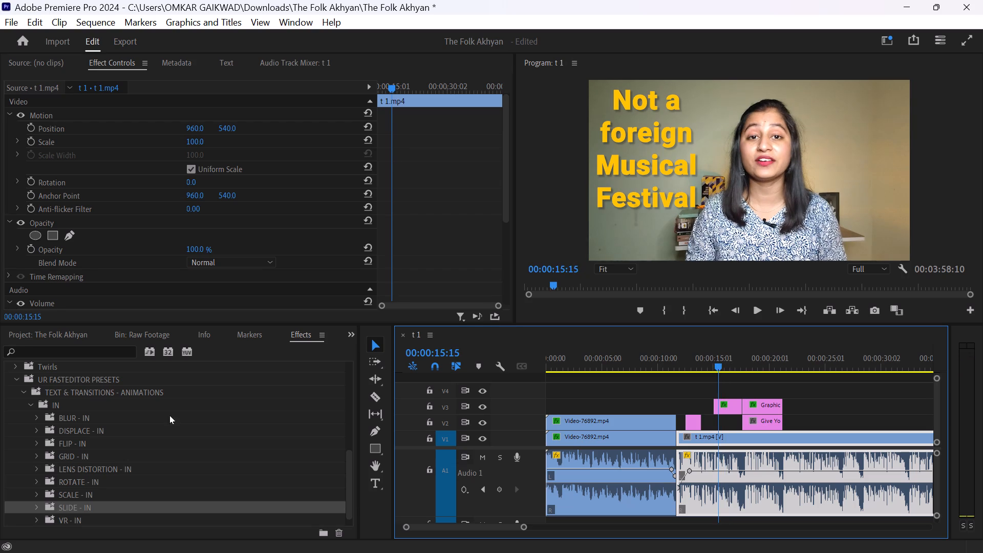
drag(56, 466, 120, 466)
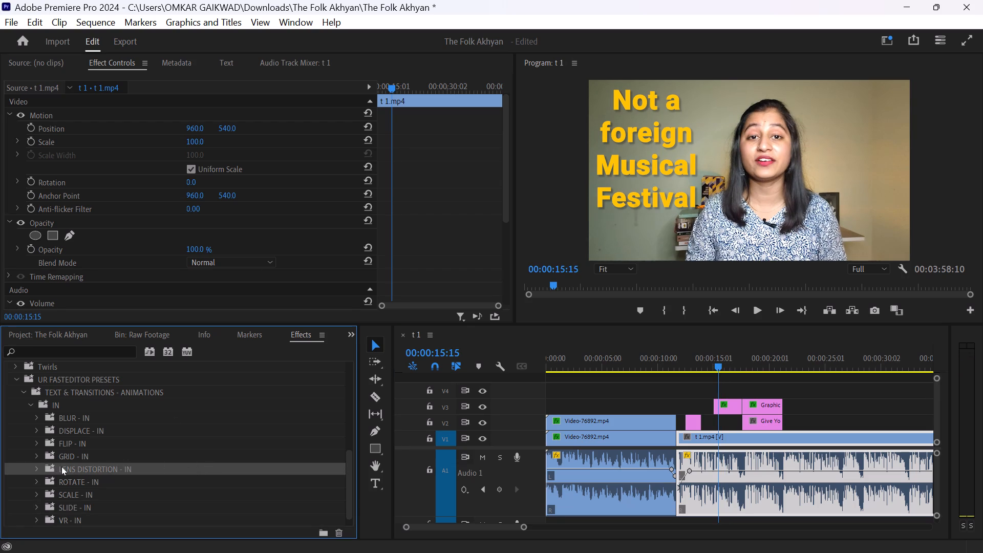
scroll(81, 463, down, 2)
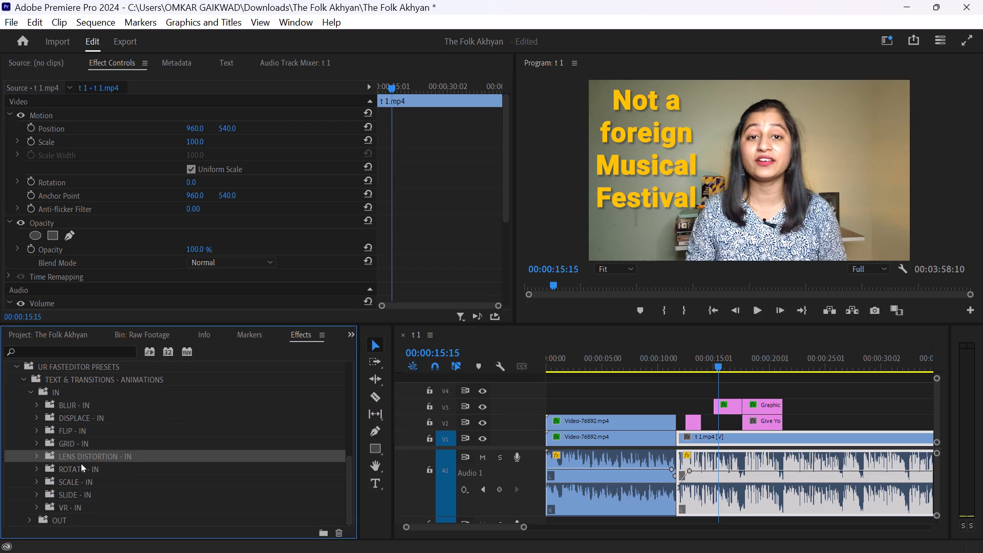
scroll(81, 463, down, 1)
click(37, 494)
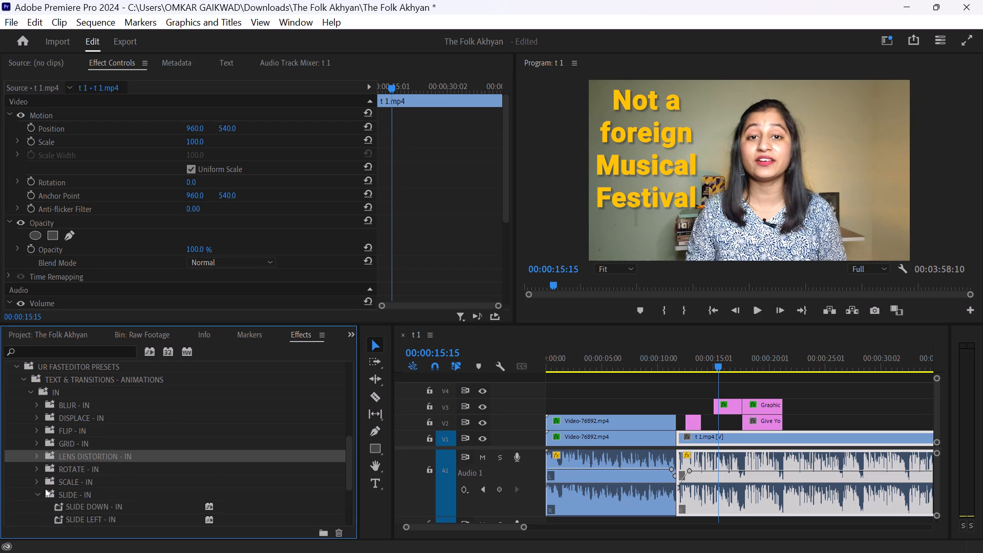
scroll(158, 450, down, 1)
scroll(158, 450, up, 1)
scroll(158, 450, down, 7)
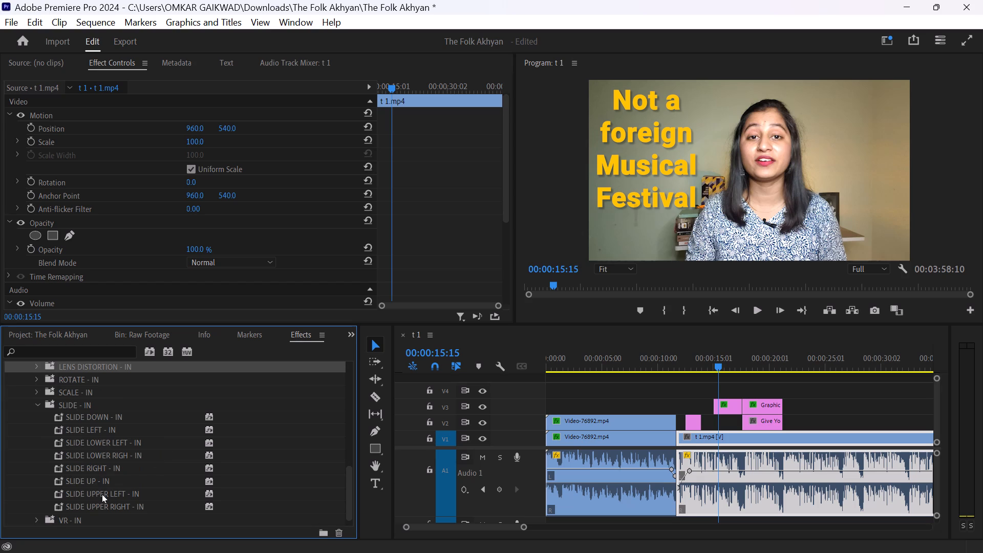
drag(102, 494, 556, 483)
right_click(556, 483)
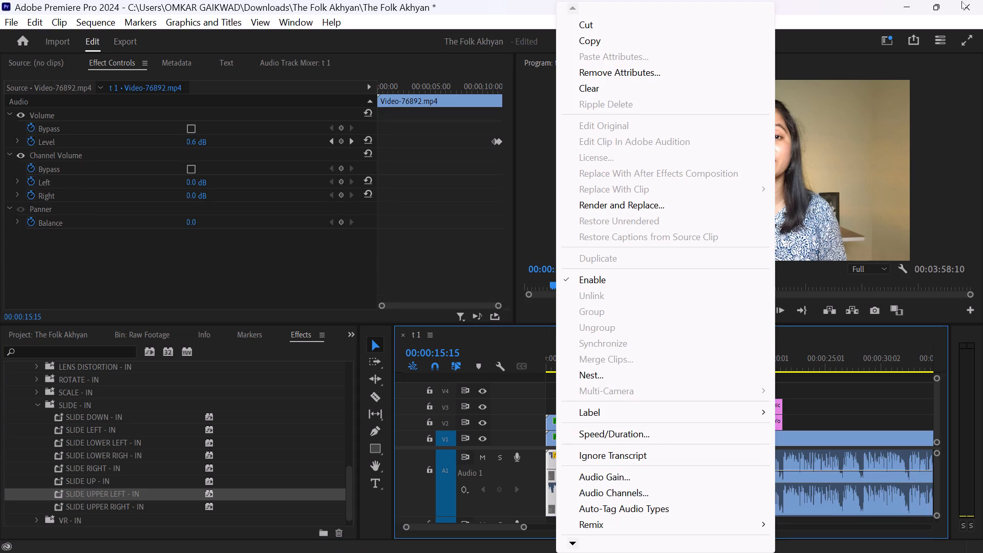
click(433, 275)
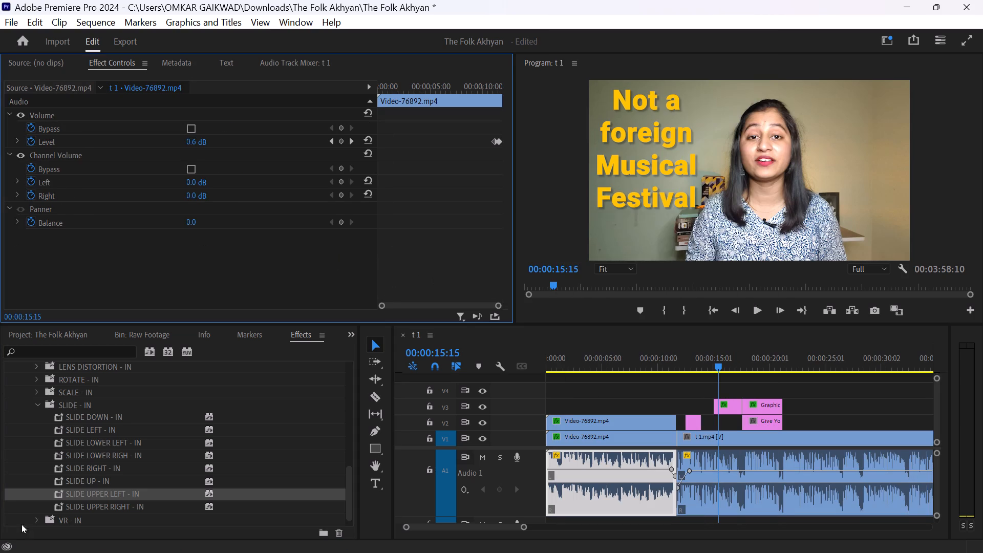
drag(73, 494, 733, 406)
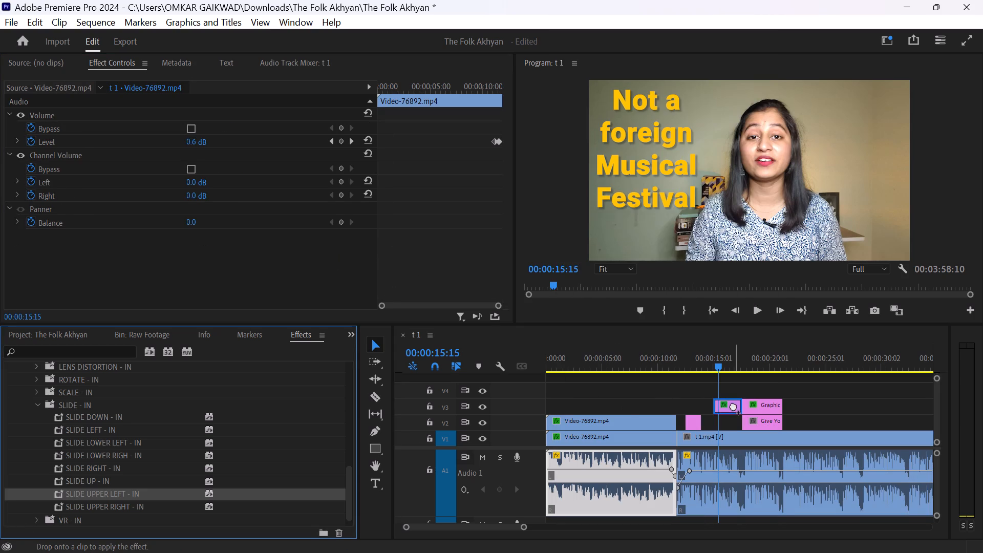
drag(733, 406, 730, 412)
right_click(729, 409)
drag(730, 412, 727, 405)
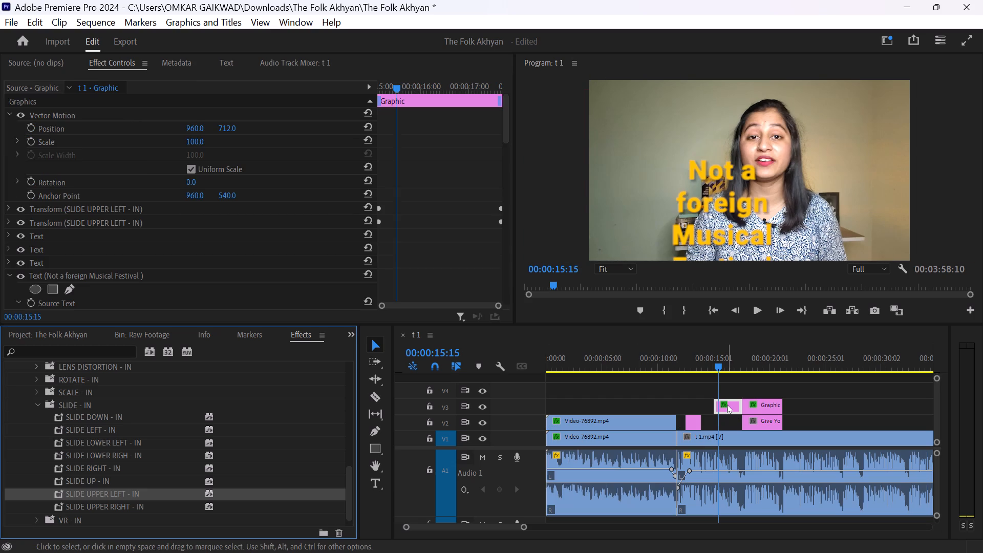
click(706, 355)
key(space)
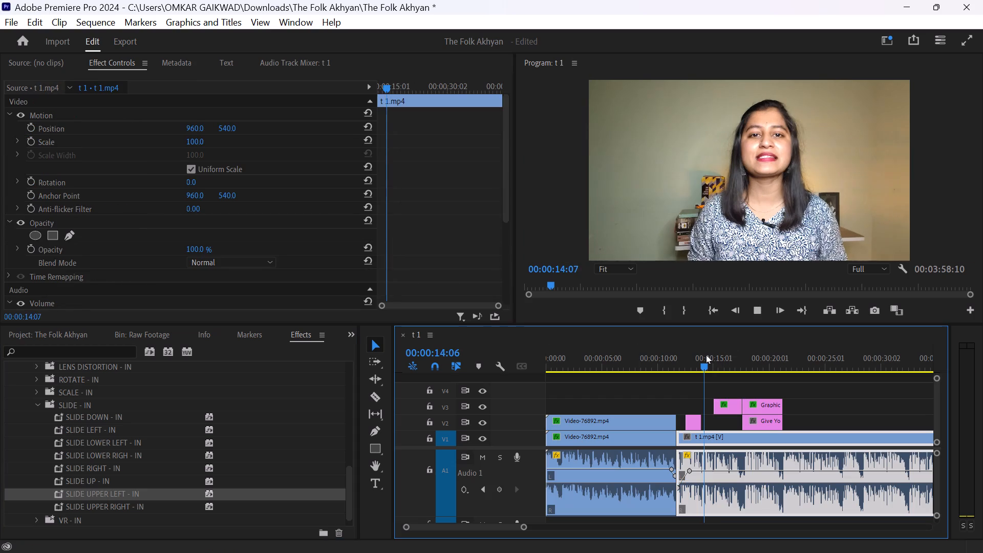
key(space)
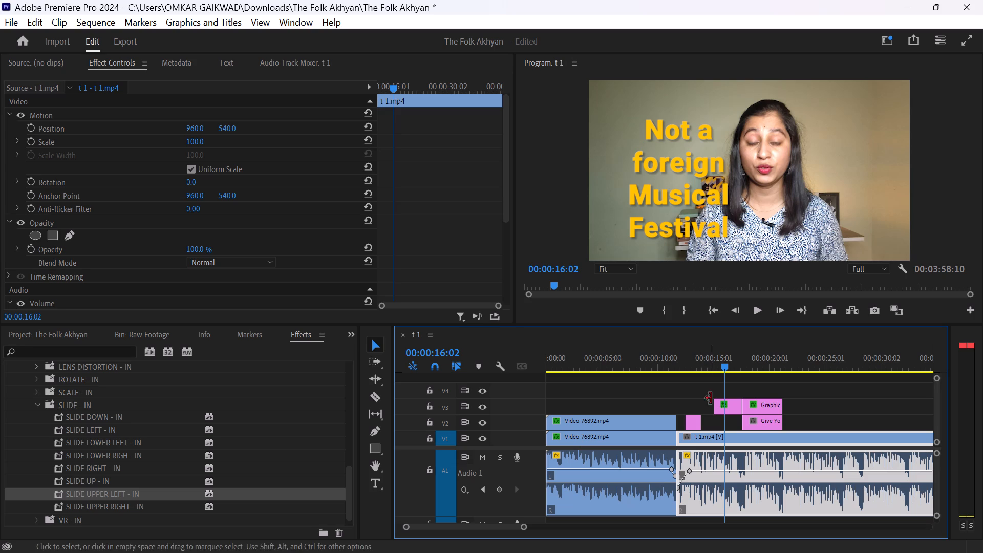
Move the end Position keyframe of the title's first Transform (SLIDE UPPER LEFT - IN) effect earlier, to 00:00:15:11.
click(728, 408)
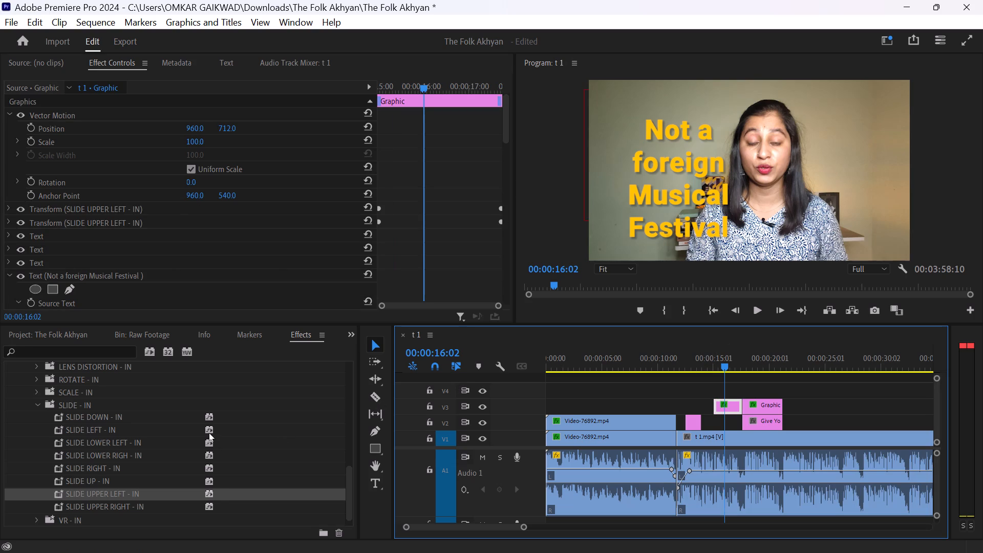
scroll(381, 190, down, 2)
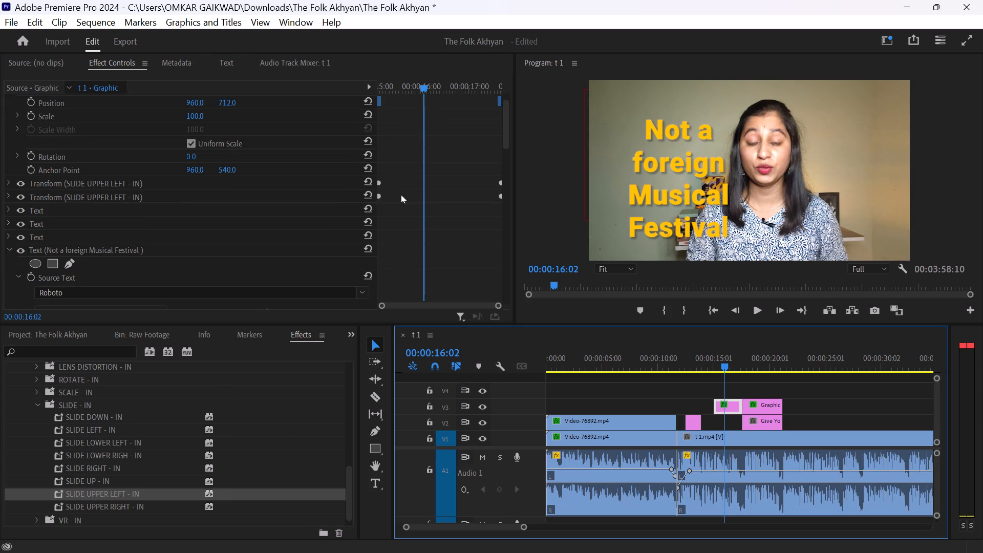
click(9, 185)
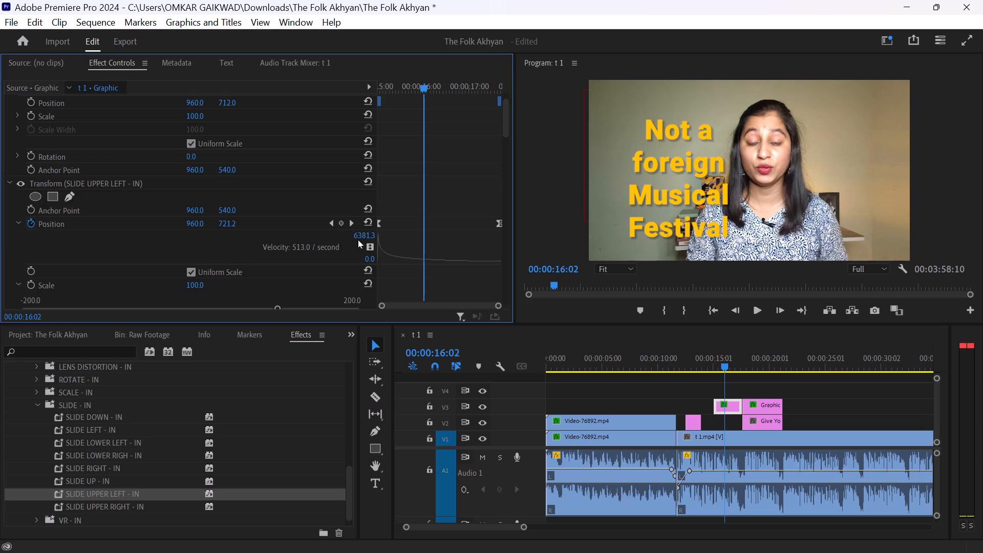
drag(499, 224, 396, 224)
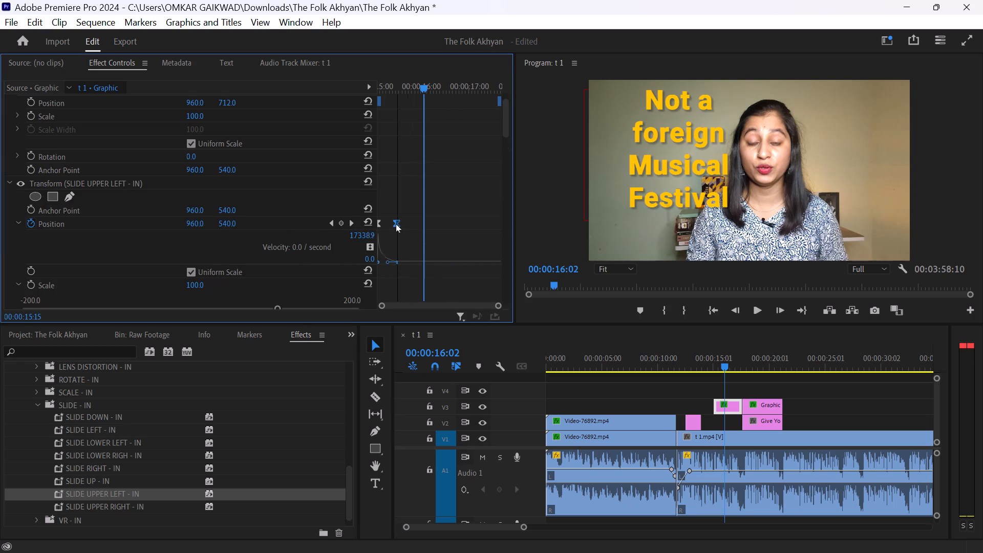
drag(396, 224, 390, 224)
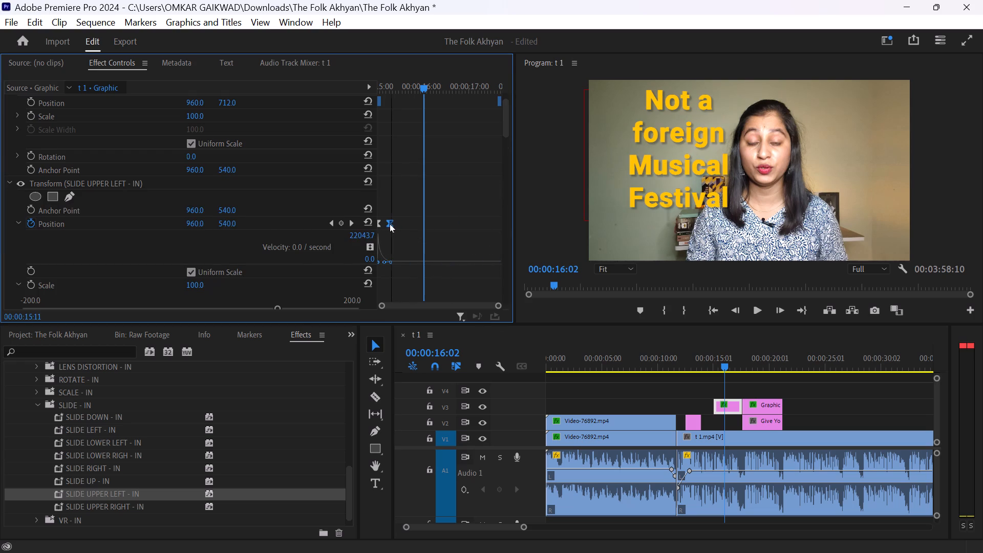
Play the start of the "Not a foreign Musical Festival" title repeatedly to examine the timing of its slide-in.
click(712, 361)
key(space)
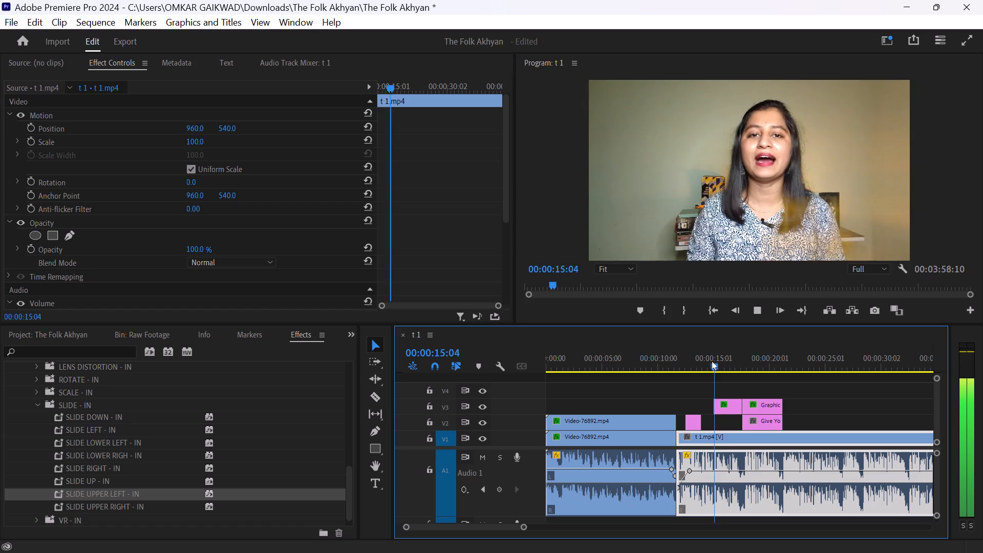
click(712, 361)
key(space)
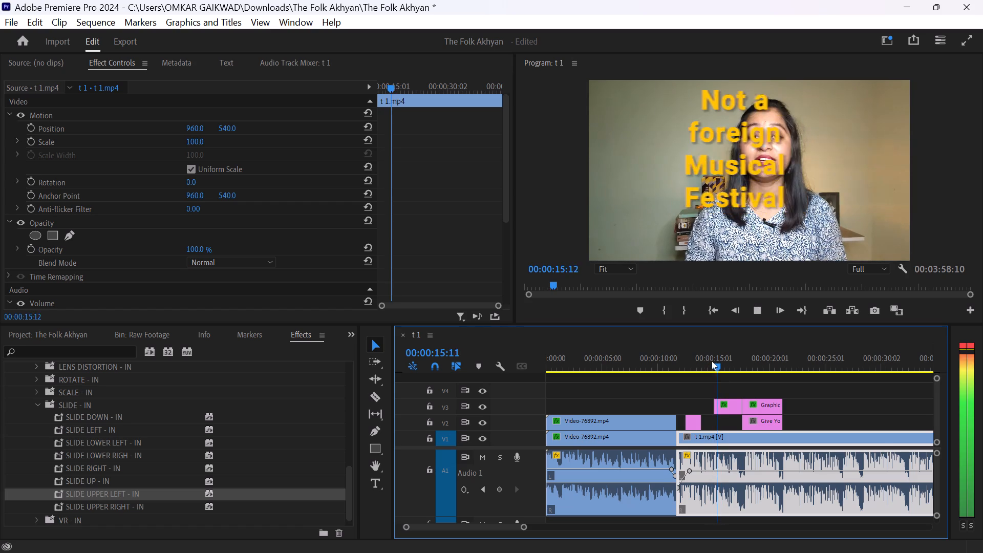
click(712, 361)
key(space)
key(space)
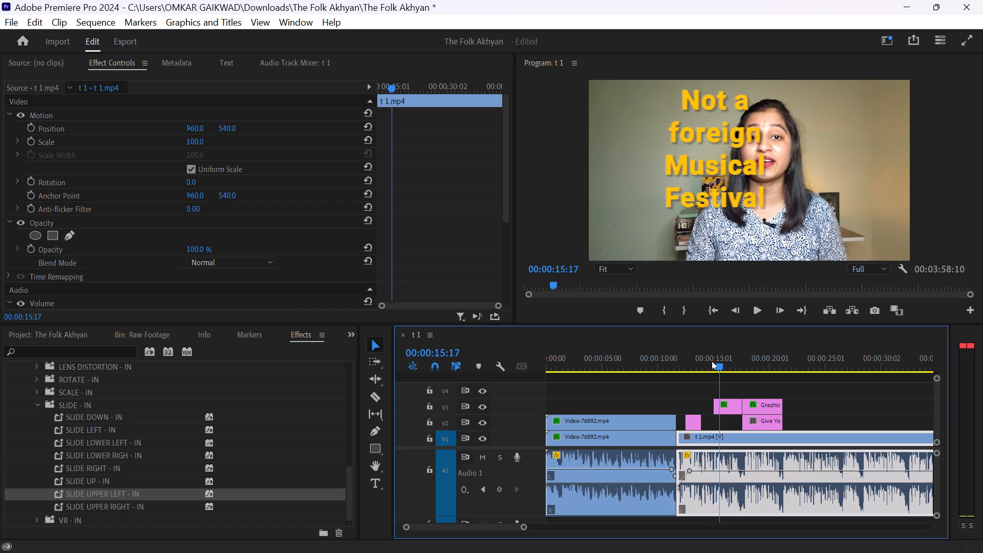
click(712, 361)
key(space)
key(space)
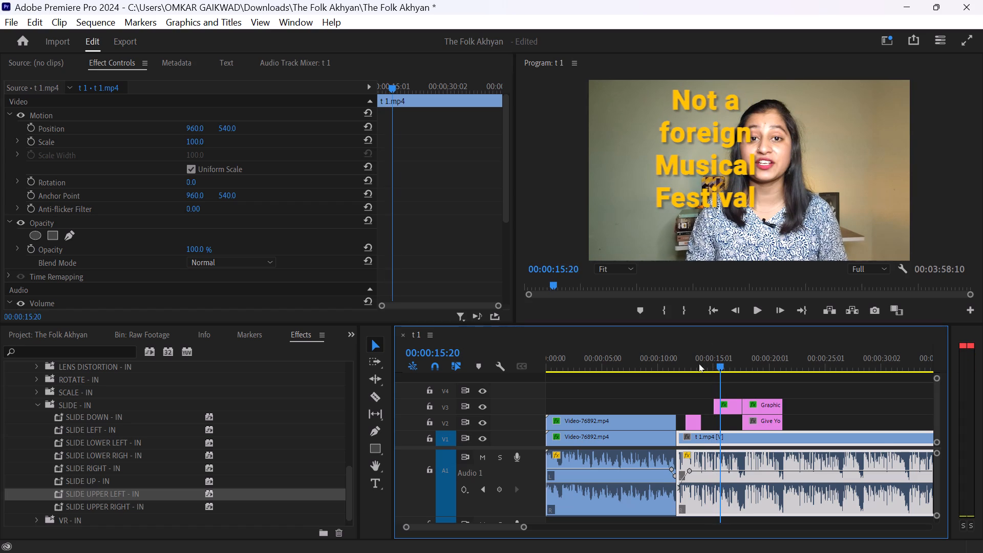
Move the end Position keyframe of the title's first Transform (SLIDE UPPER LEFT - IN) effect to 00:00:15:20.
click(726, 408)
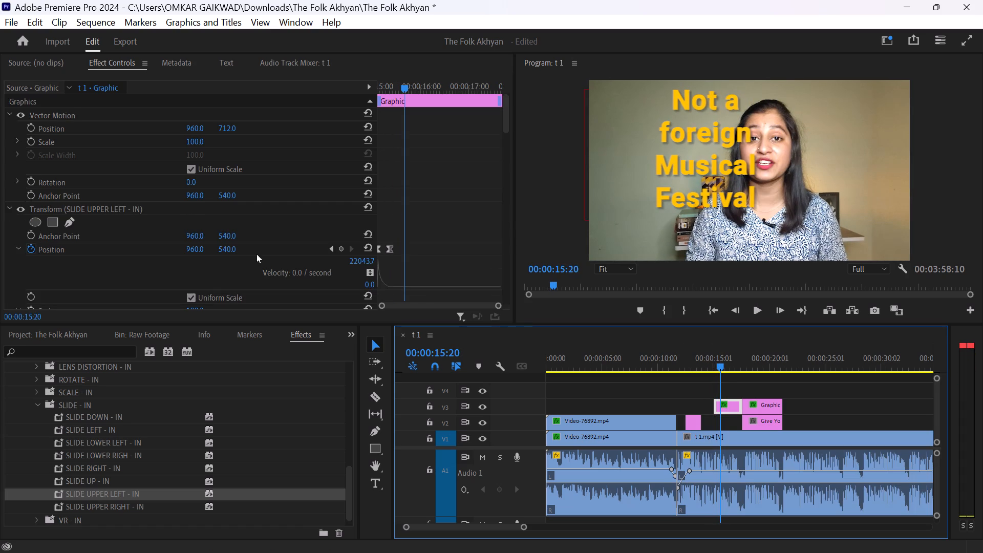
drag(393, 251, 403, 260)
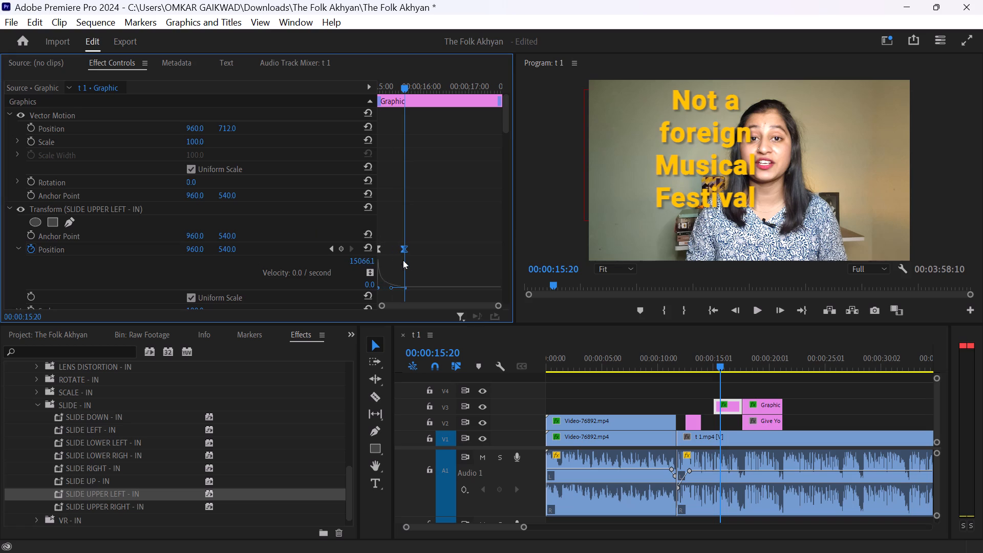
Move the end Position keyframe of the title's first Transform (SLIDE UPPER LEFT - IN) effect to the clip's end, 00:00:17:21, and preview the motion.
drag(403, 260, 410, 302)
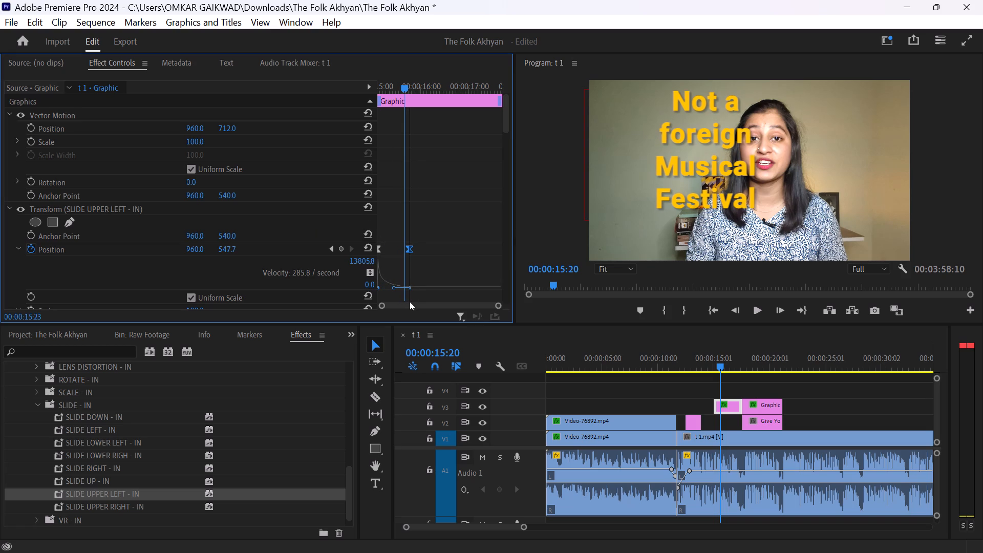
drag(410, 302, 440, 296)
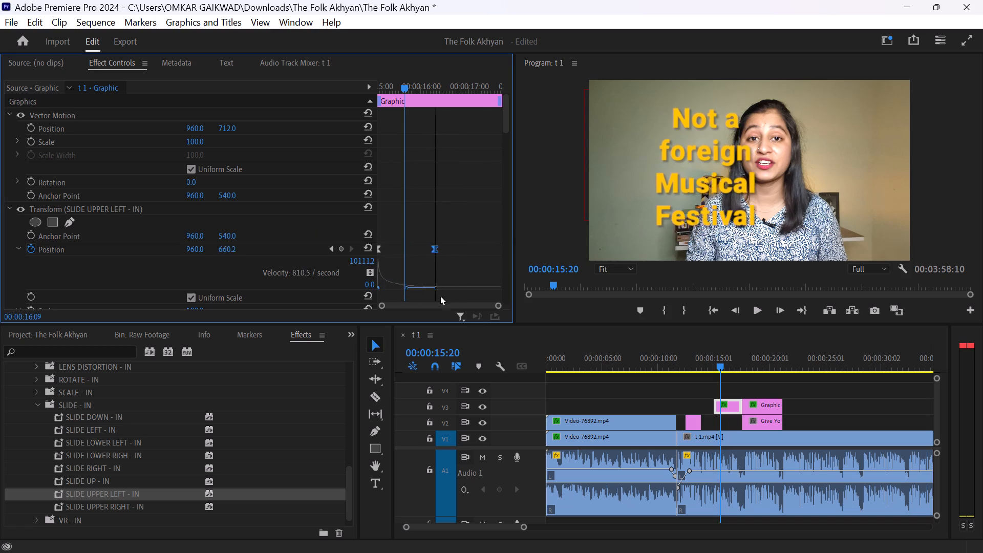
drag(440, 296, 567, 291)
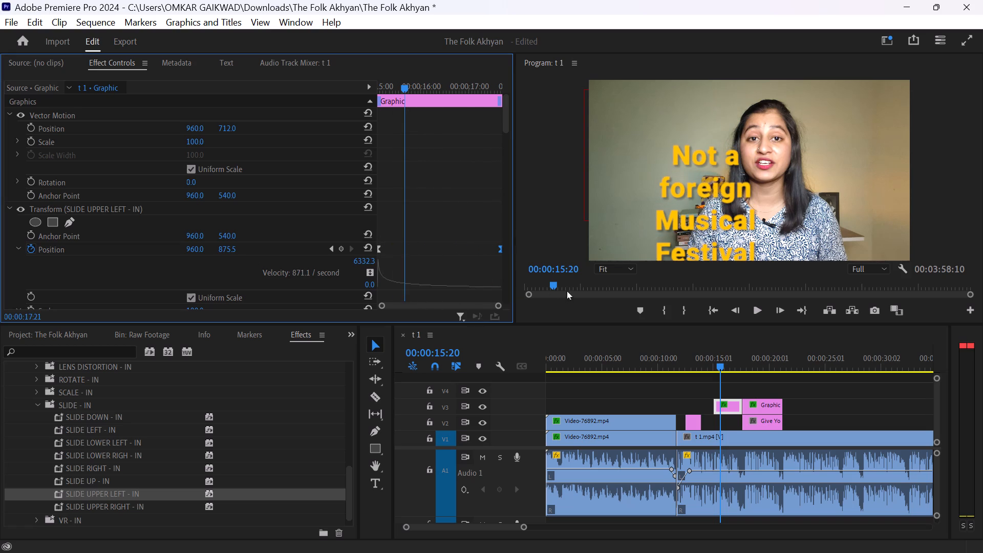
drag(567, 291, 541, 291)
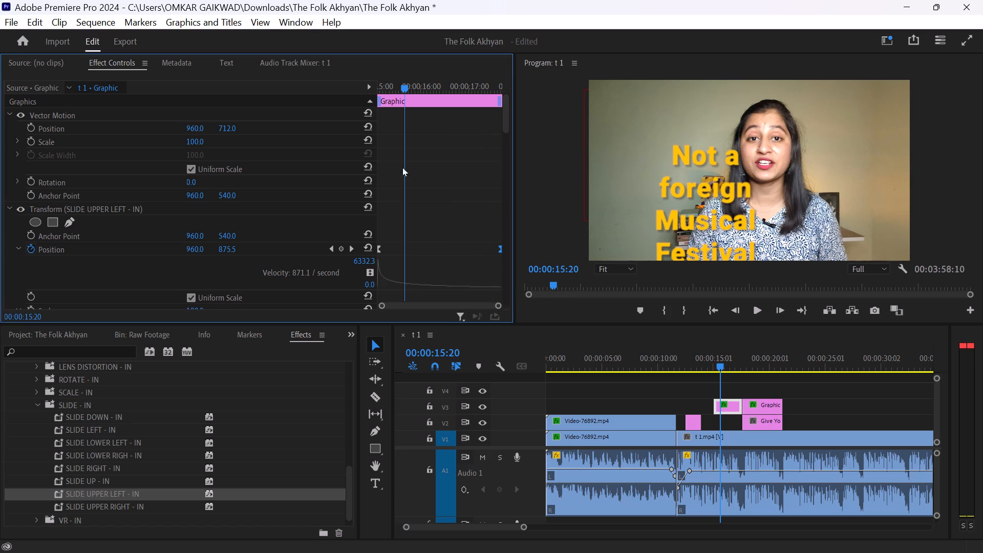
drag(407, 83, 410, 83)
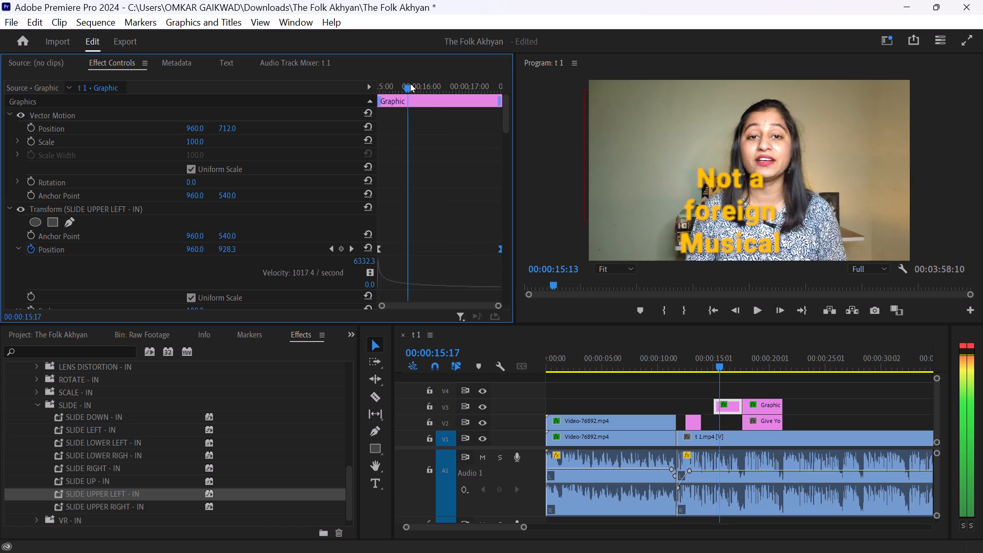
drag(410, 83, 469, 84)
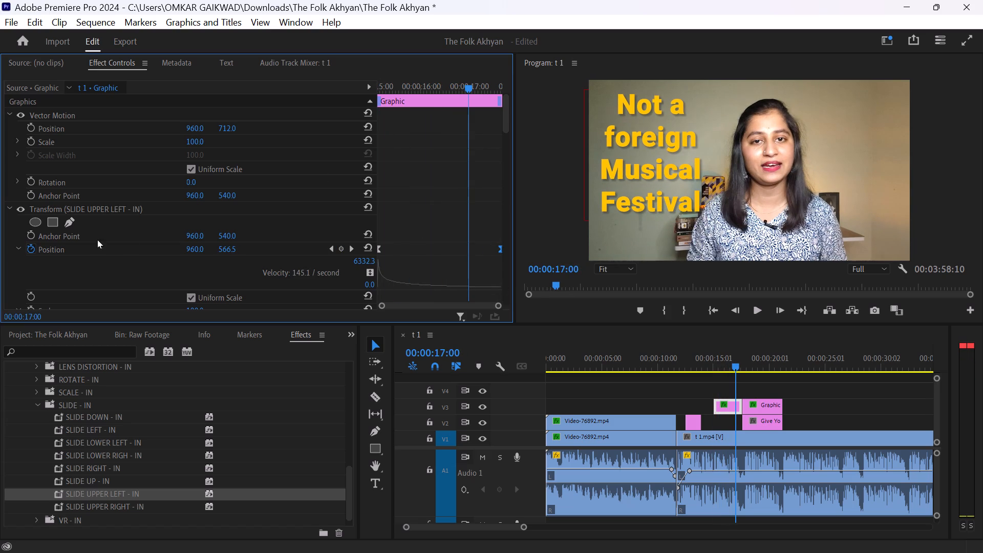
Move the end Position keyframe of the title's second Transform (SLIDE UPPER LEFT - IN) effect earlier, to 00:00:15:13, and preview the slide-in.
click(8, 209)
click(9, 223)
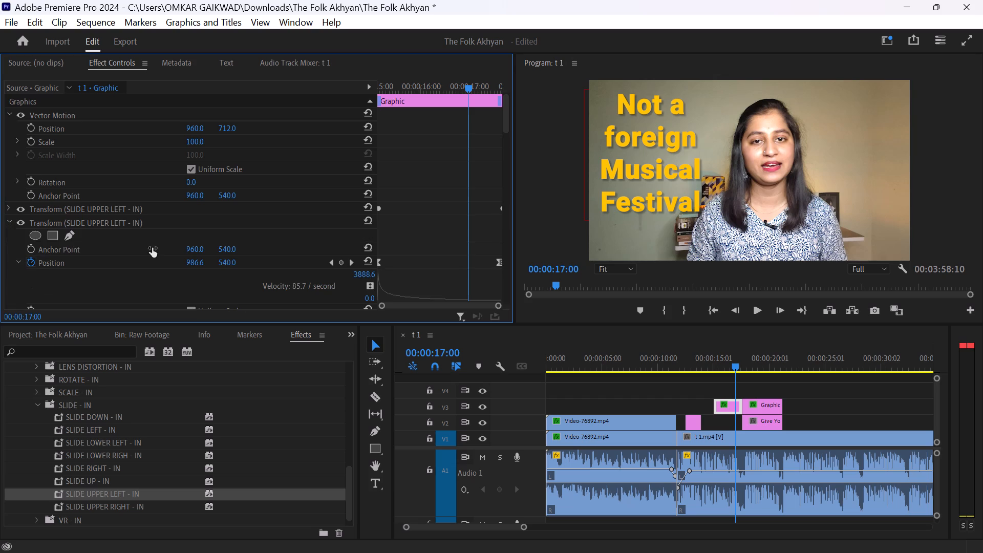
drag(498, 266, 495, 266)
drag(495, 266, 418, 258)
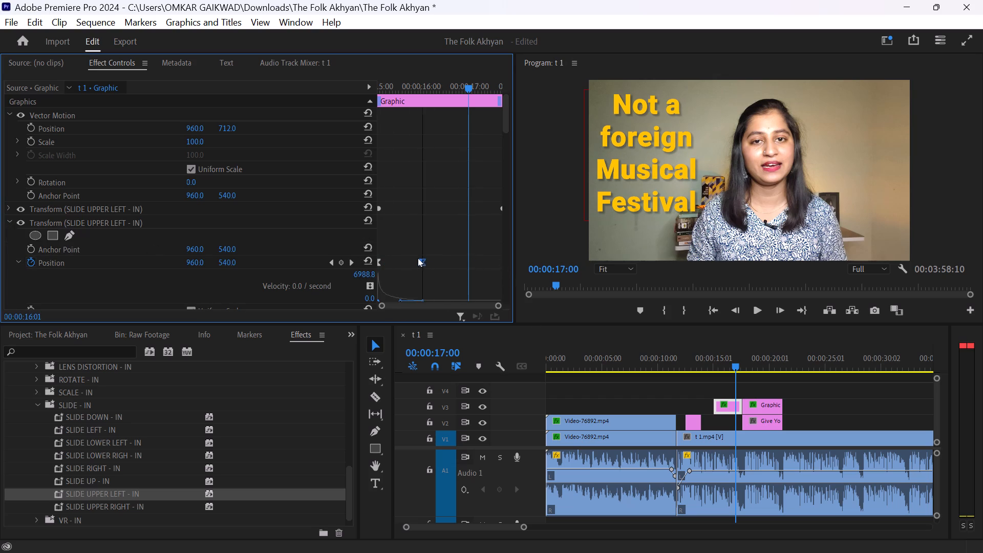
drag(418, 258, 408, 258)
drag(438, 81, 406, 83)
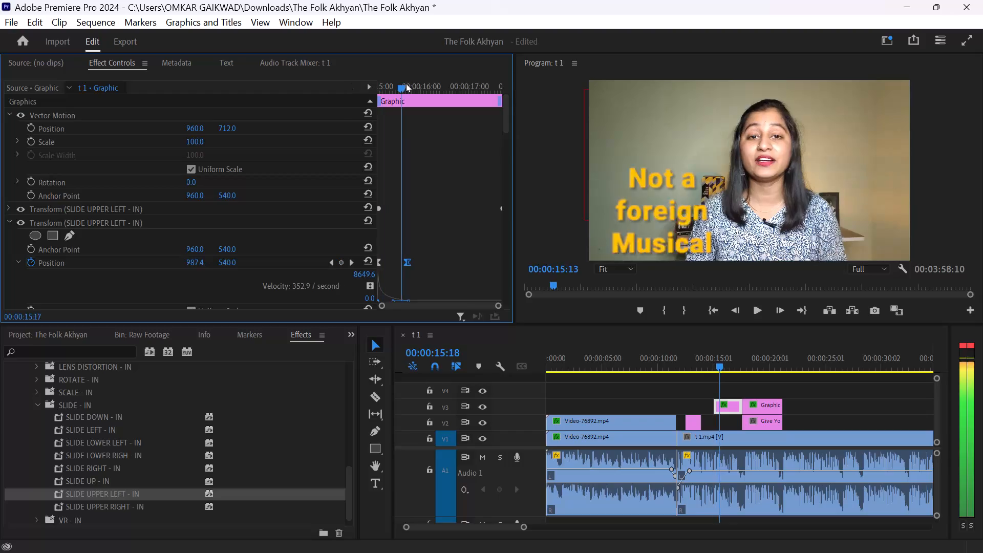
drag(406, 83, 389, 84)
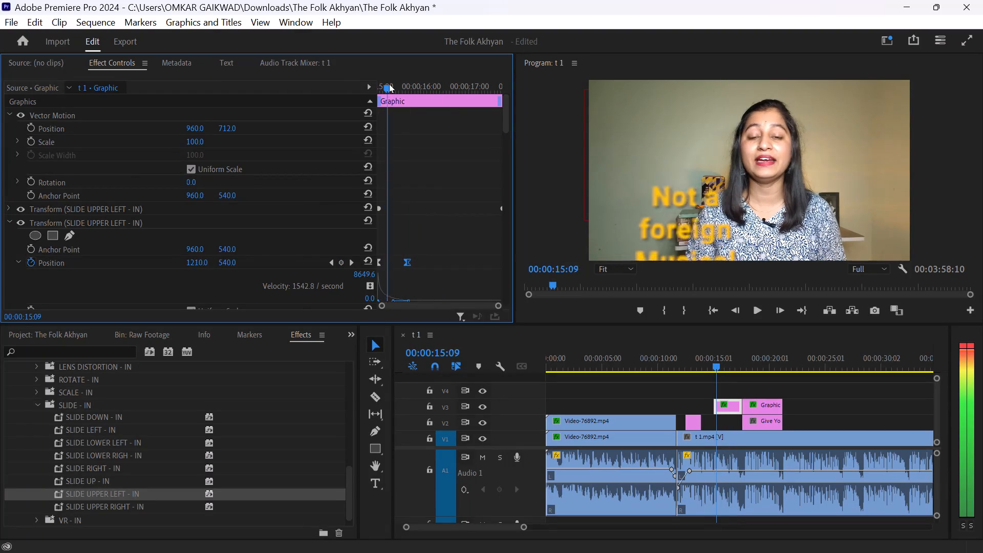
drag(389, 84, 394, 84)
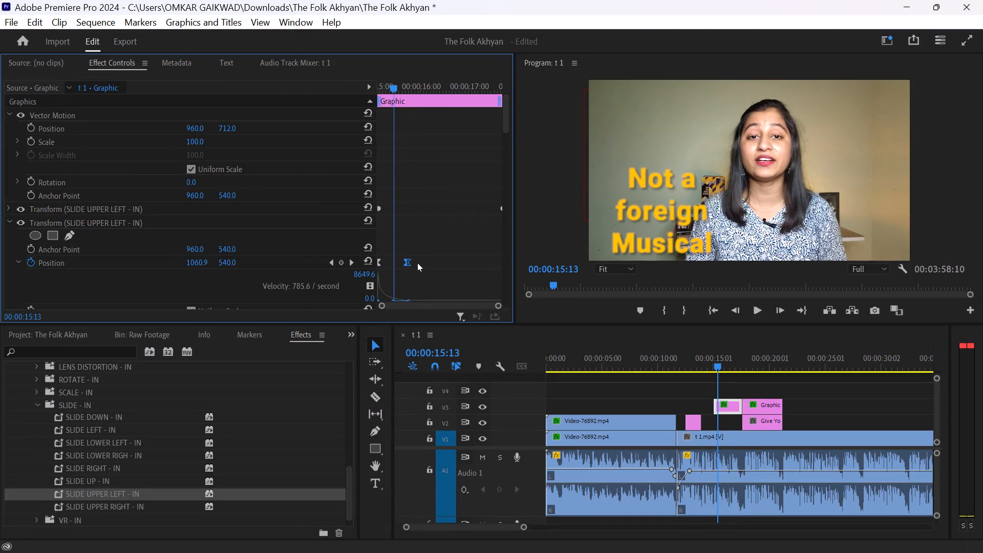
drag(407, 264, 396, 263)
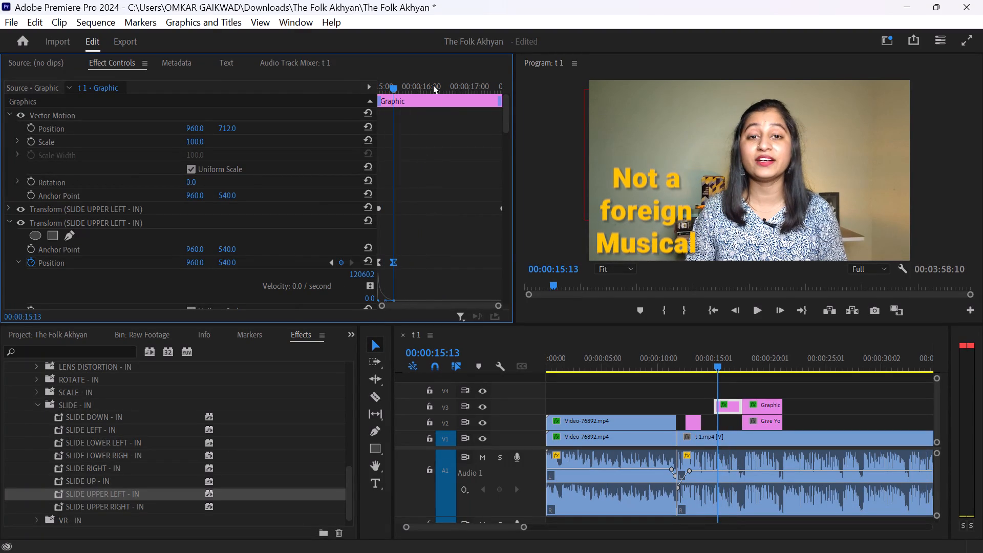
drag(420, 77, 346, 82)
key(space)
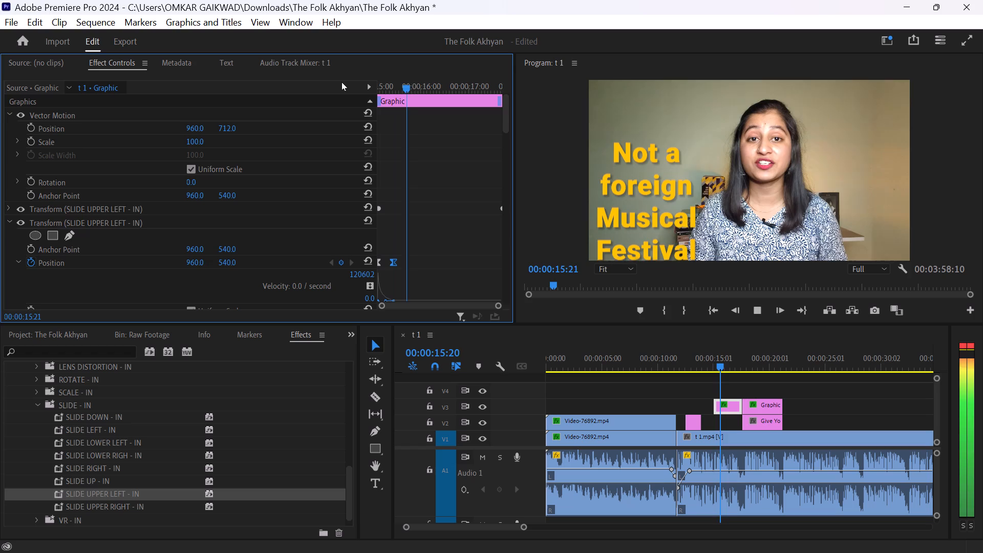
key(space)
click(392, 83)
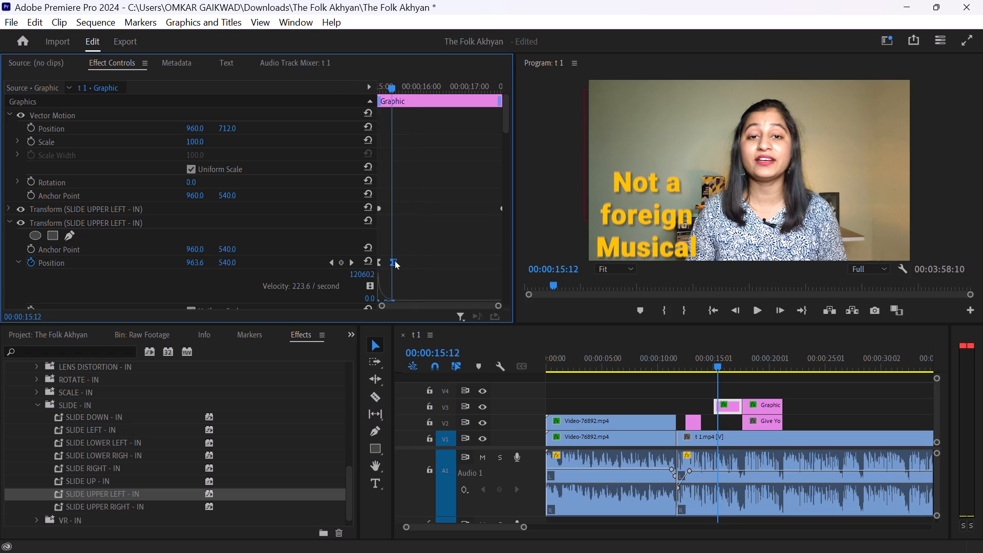
Move the end Position keyframe of the title's second Transform effect to the end of the clip and preview the slower slide-in.
drag(394, 261, 578, 261)
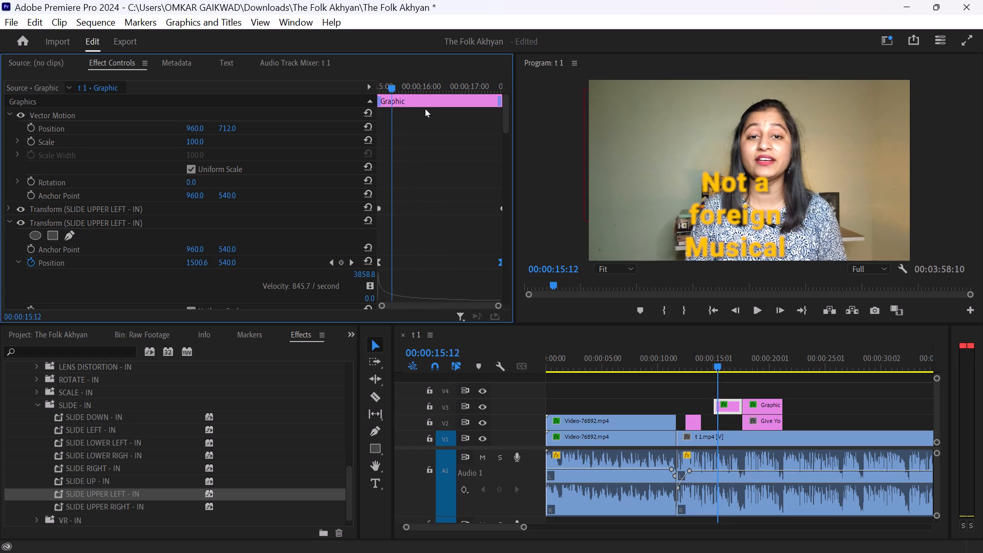
drag(391, 81, 341, 83)
key(space)
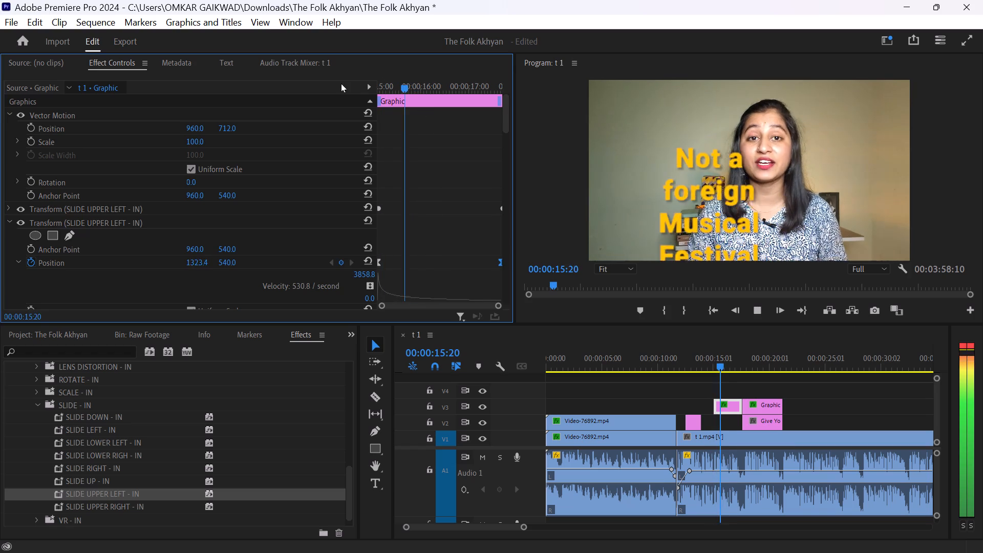
click(375, 83)
drag(416, 91, 397, 91)
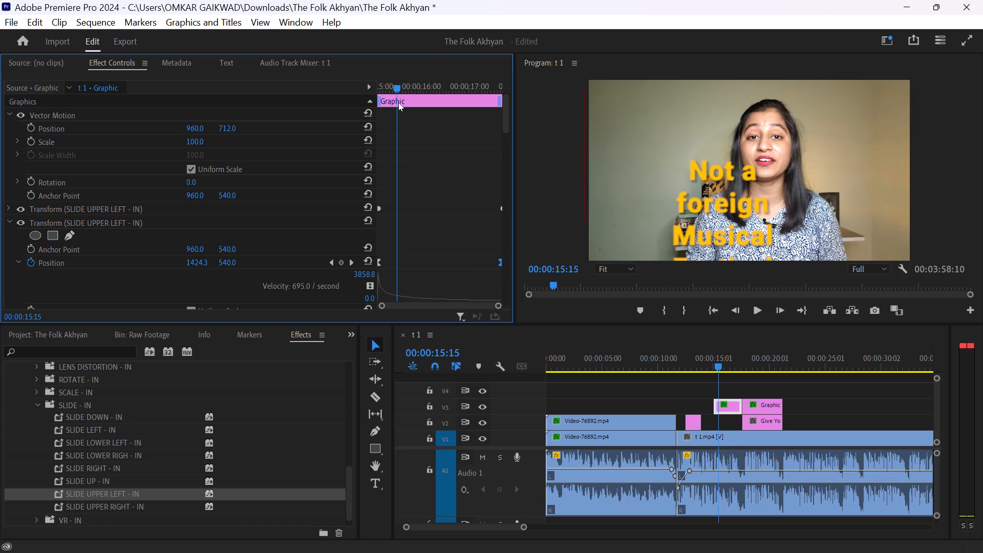
click(448, 220)
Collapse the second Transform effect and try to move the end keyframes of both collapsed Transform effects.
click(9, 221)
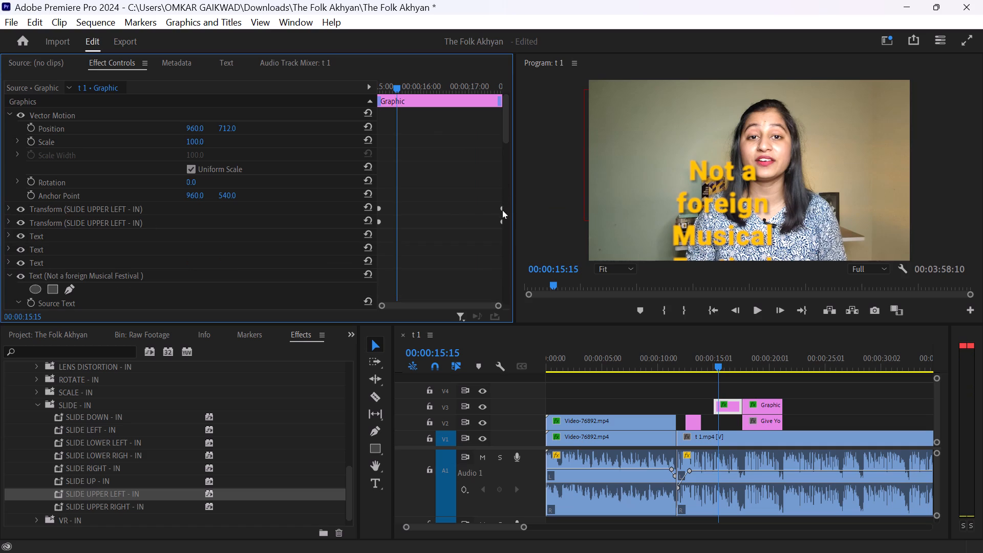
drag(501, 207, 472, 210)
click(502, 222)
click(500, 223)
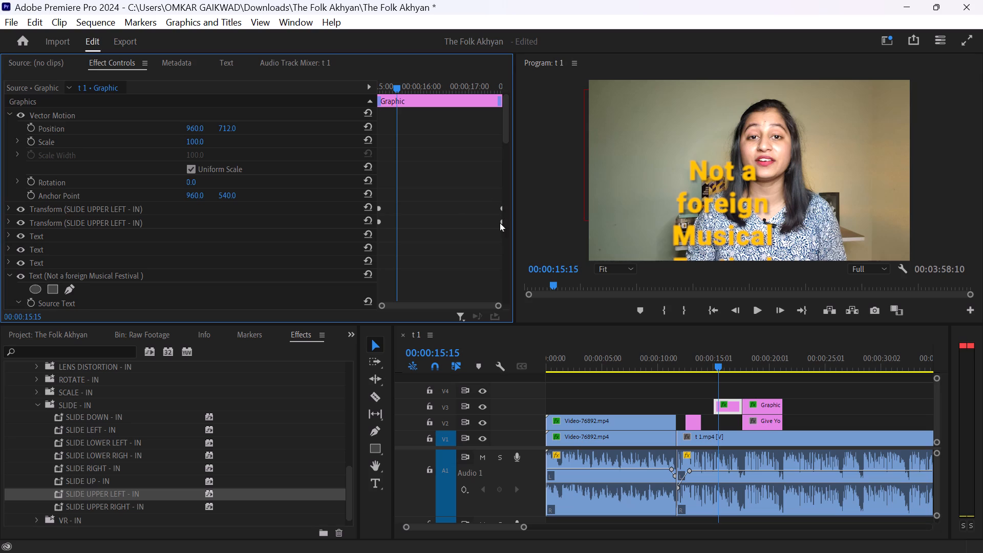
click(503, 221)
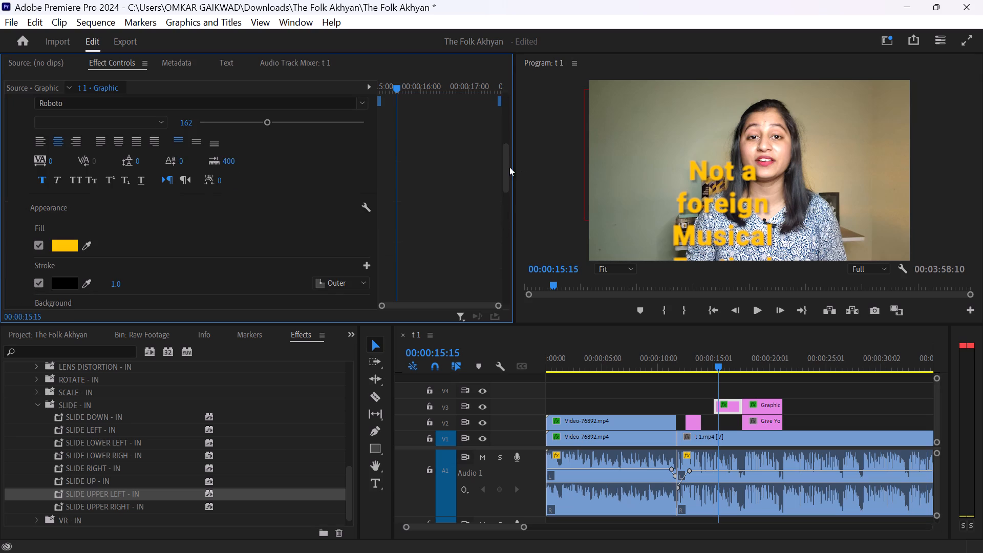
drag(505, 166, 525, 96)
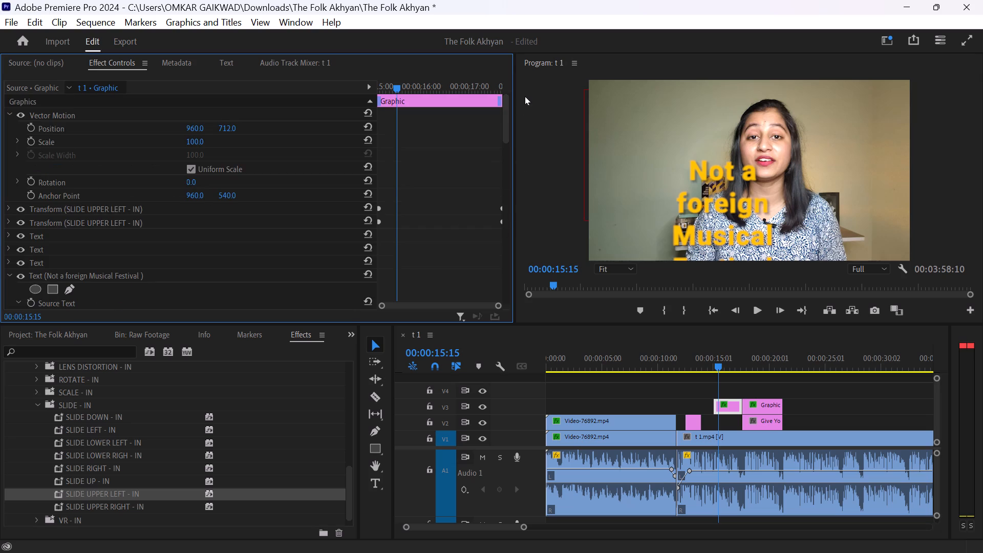
Delete the three empty Text layers from the "Not a foreign Musical Festival" title graphic.
click(2, 261)
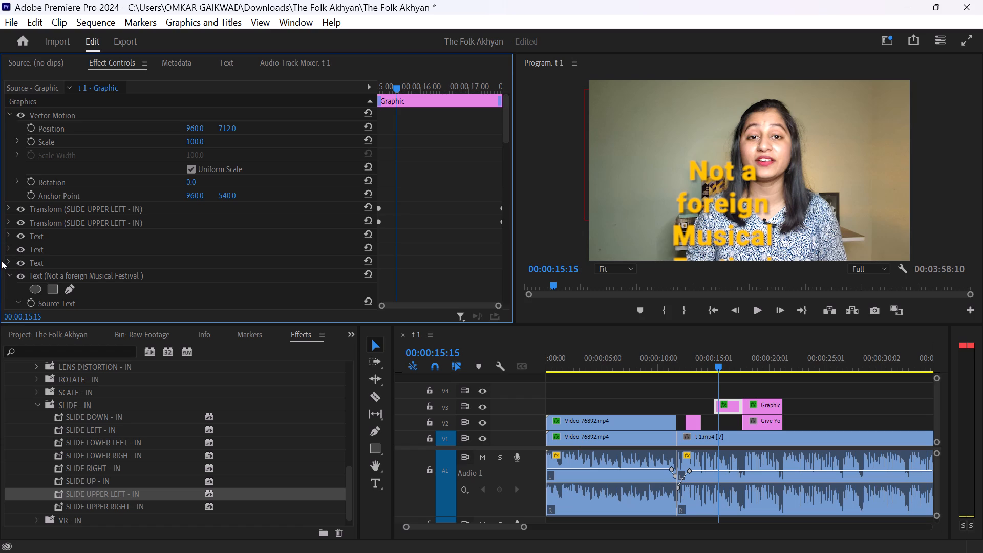
click(5, 261)
click(10, 261)
scroll(29, 261, down, 2)
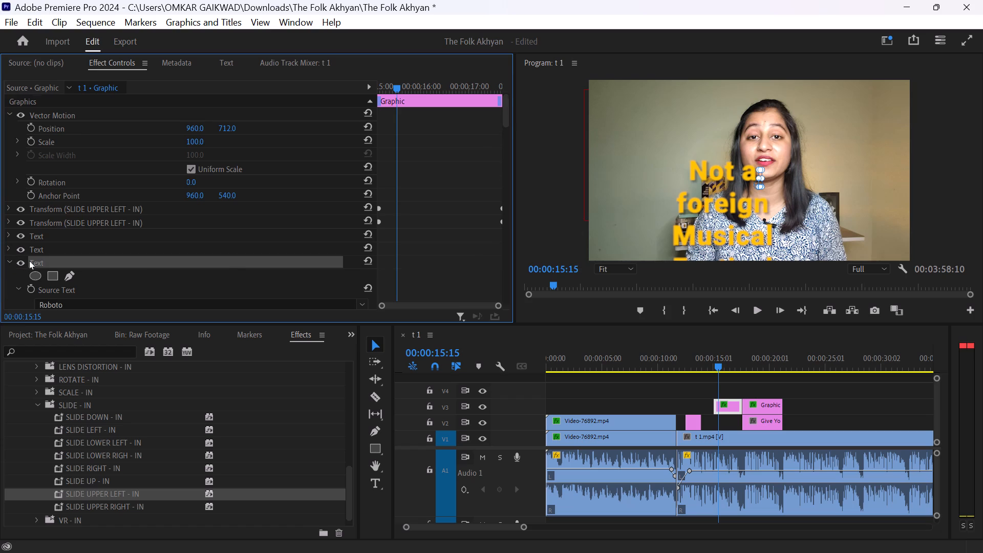
scroll(29, 261, down, 1)
click(90, 227)
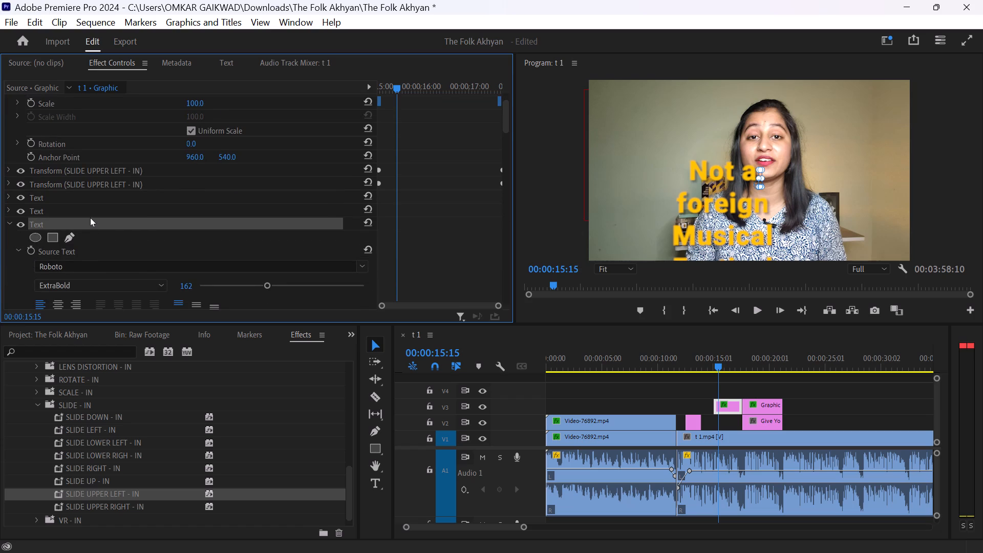
key(Delete)
click(39, 212)
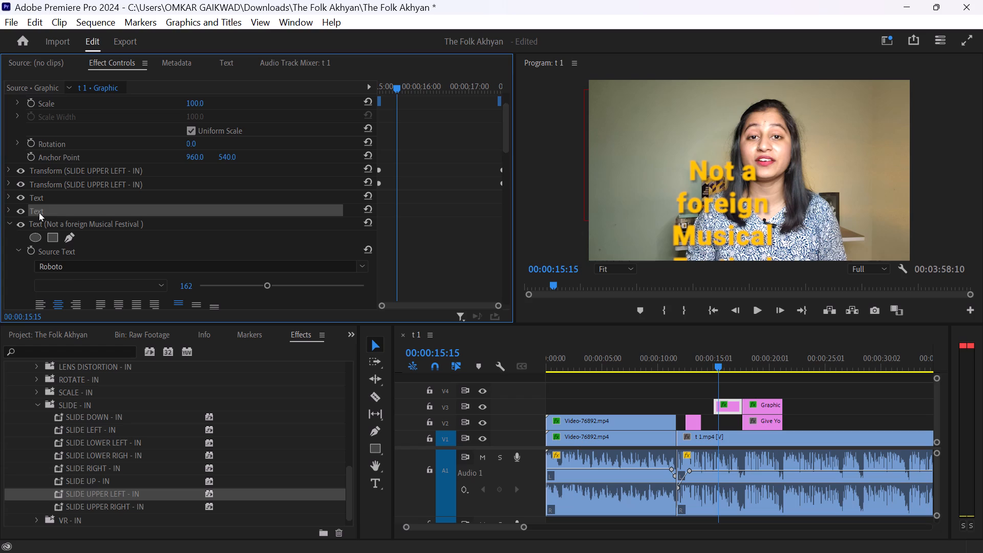
key(Delete)
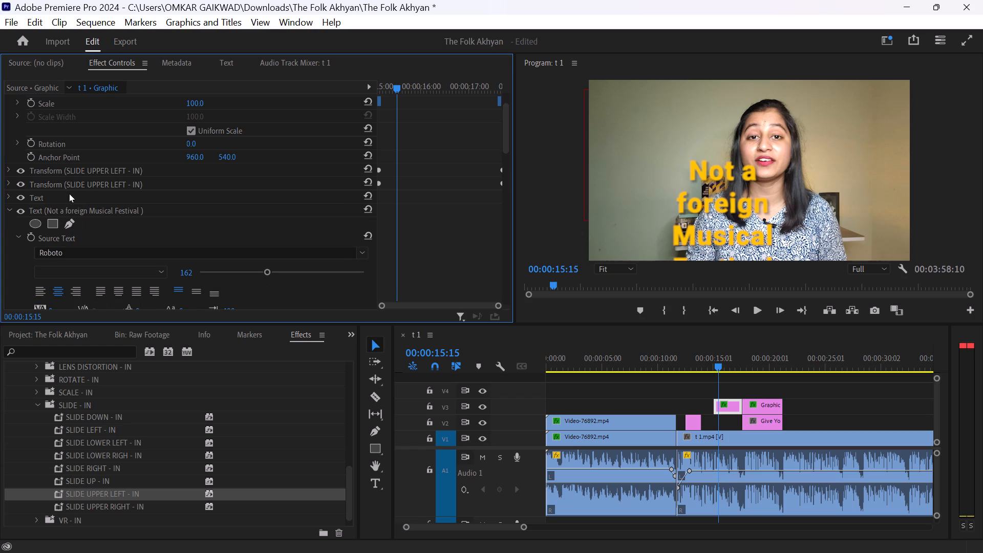
click(68, 192)
key(Delete)
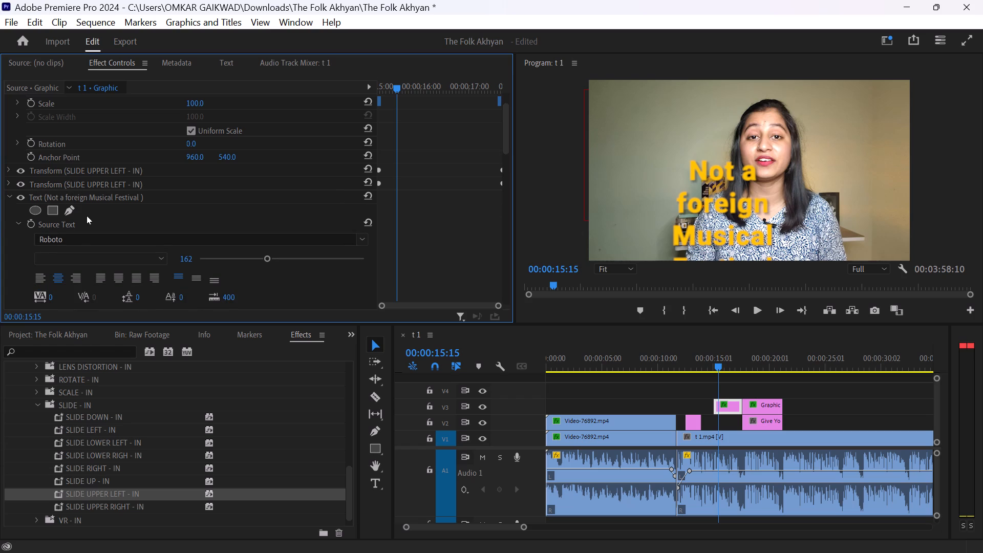
Expand the title's first Transform (SLIDE UPPER LEFT - IN) effect and examine its properties, undoing any accidental font change.
scroll(307, 176, up, 2)
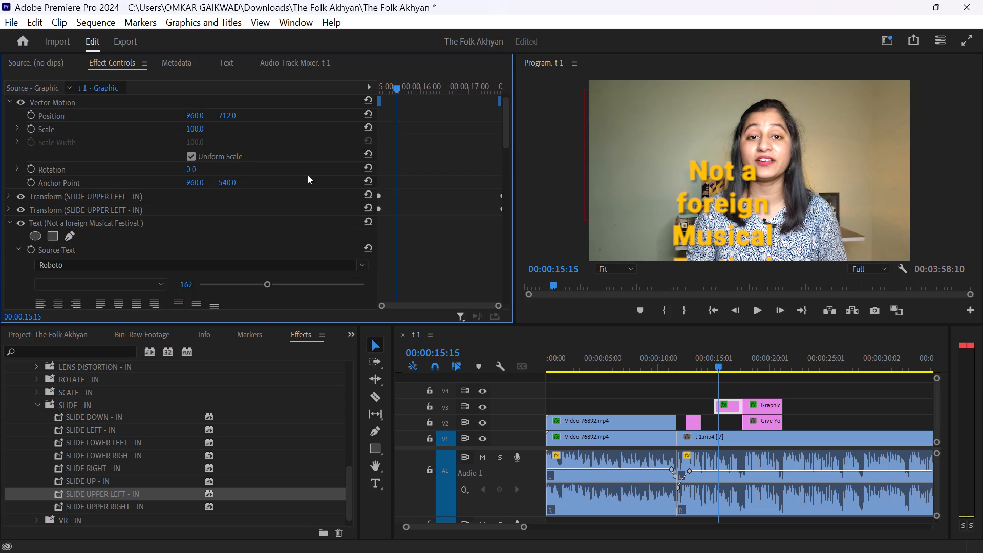
click(82, 199)
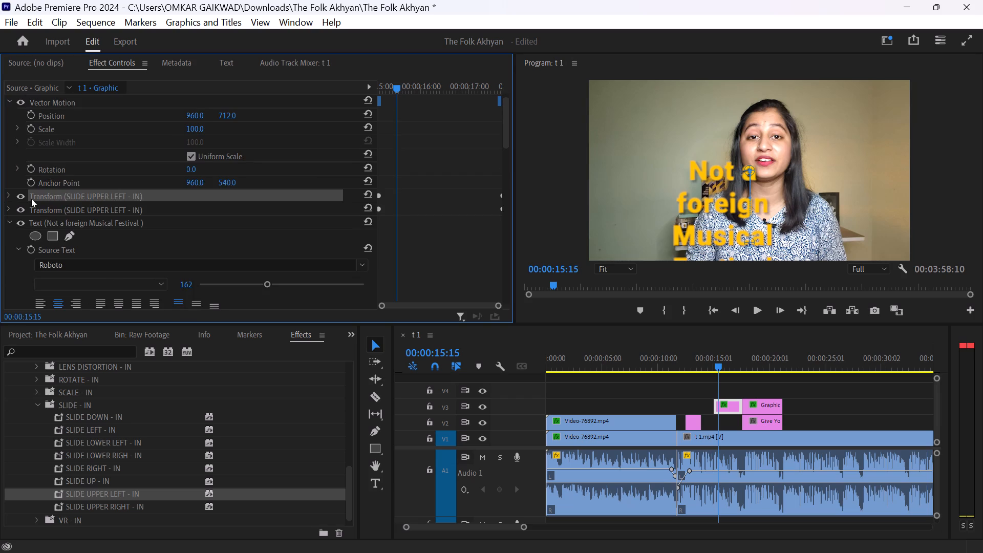
click(11, 197)
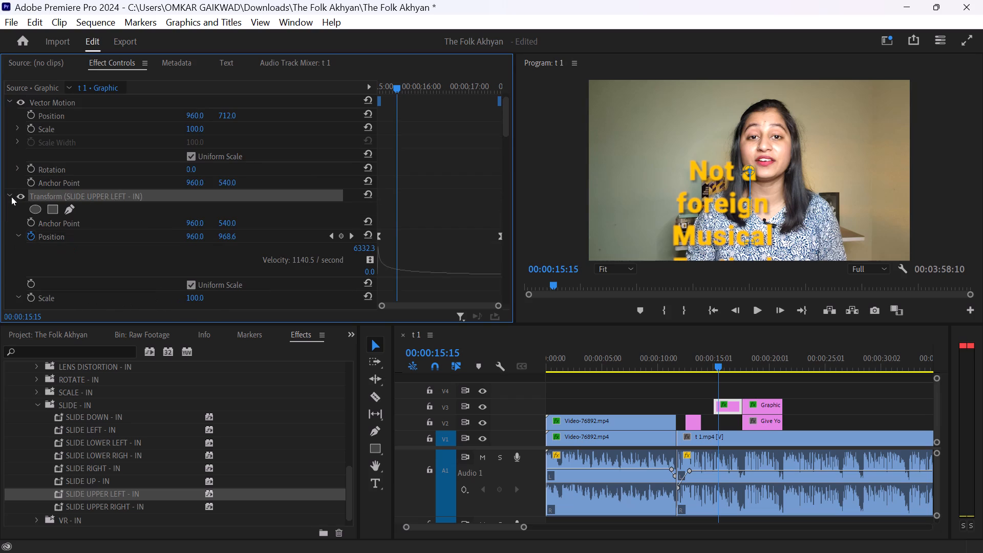
scroll(199, 271, down, 1)
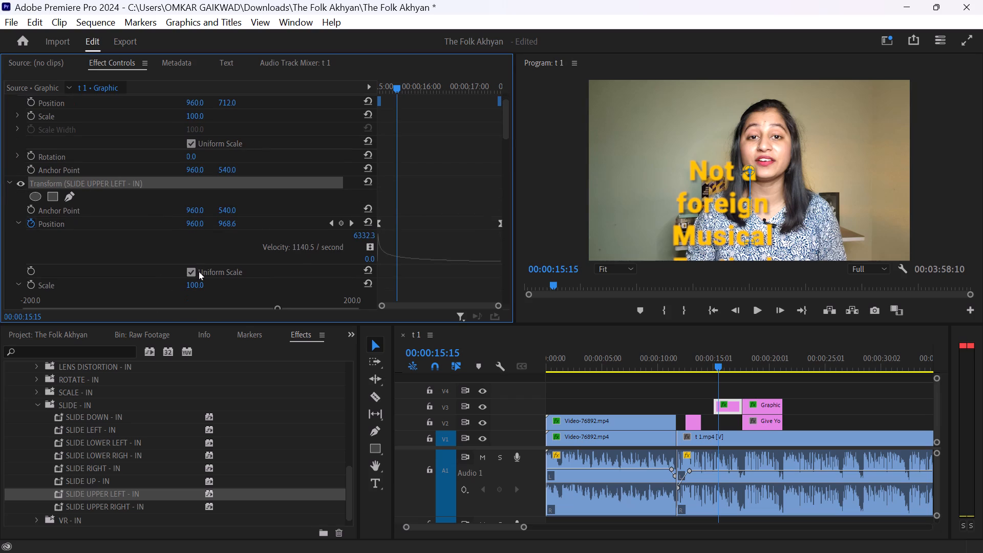
scroll(219, 257, down, 3)
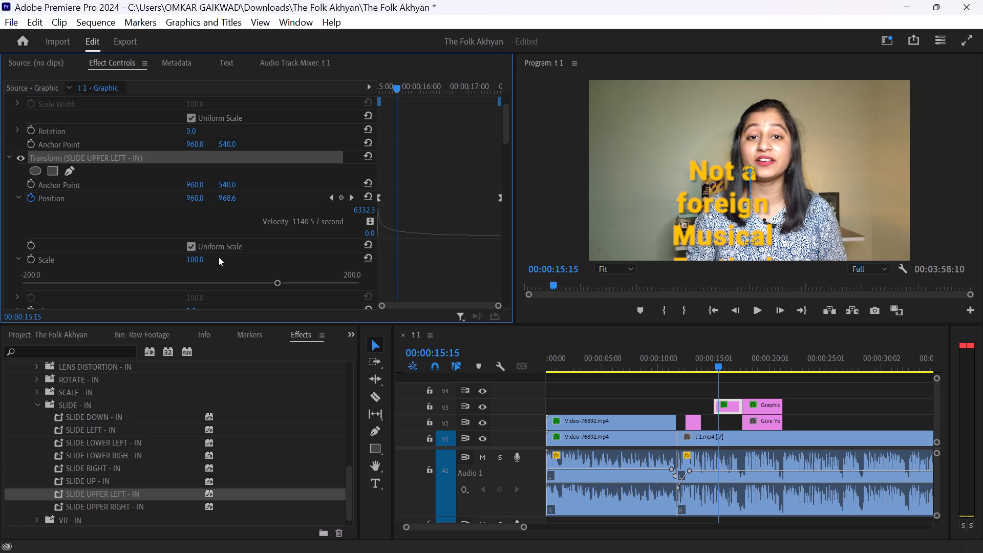
scroll(224, 261, down, 1)
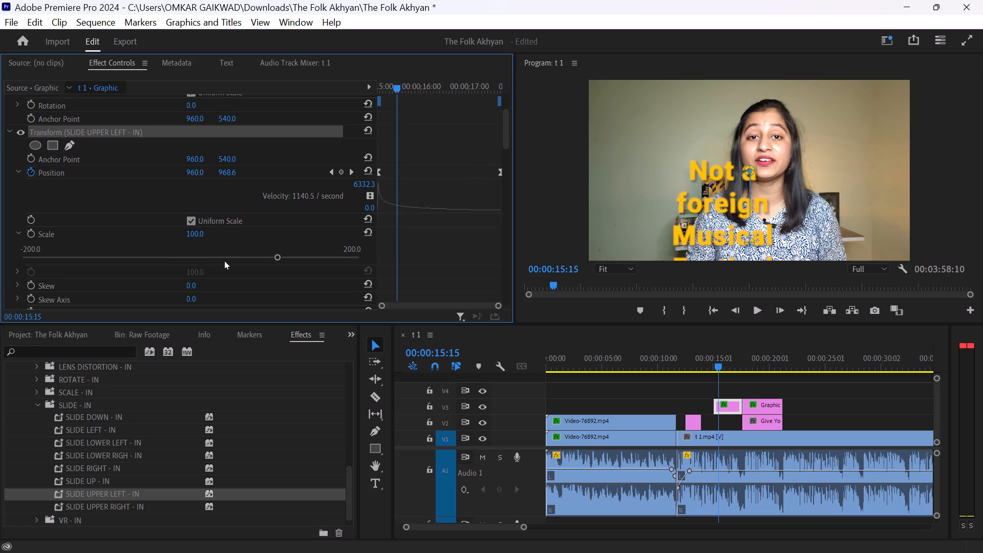
scroll(224, 261, down, 2)
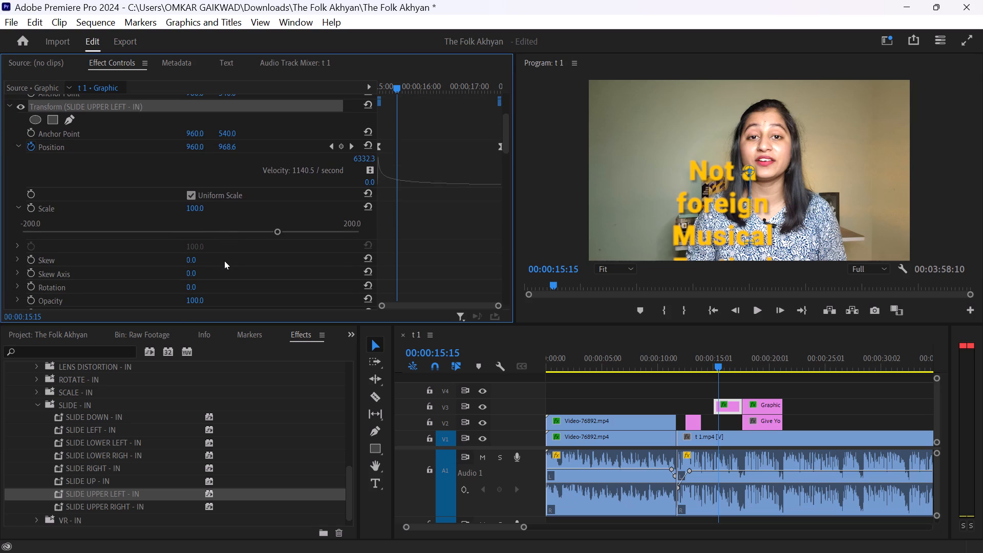
scroll(224, 261, down, 5)
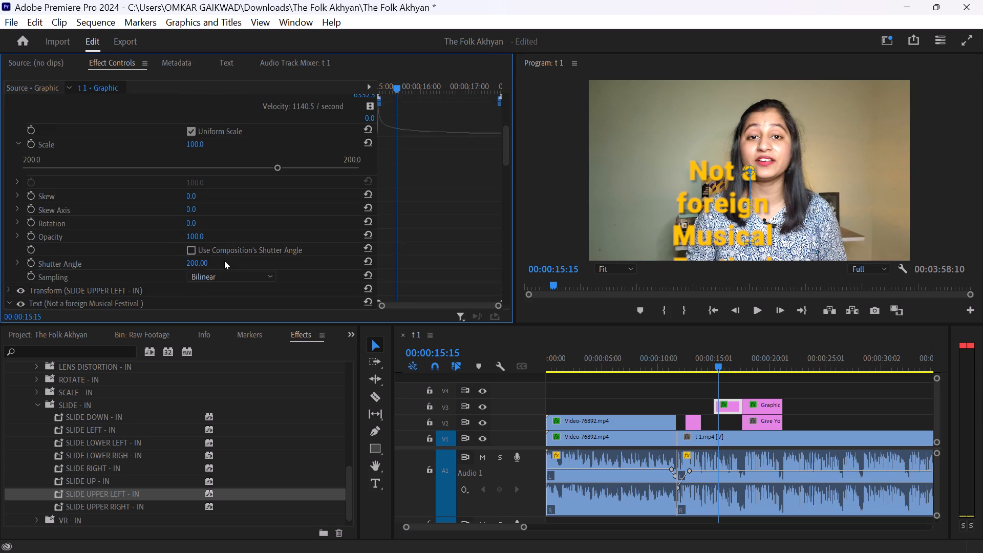
scroll(224, 261, down, 7)
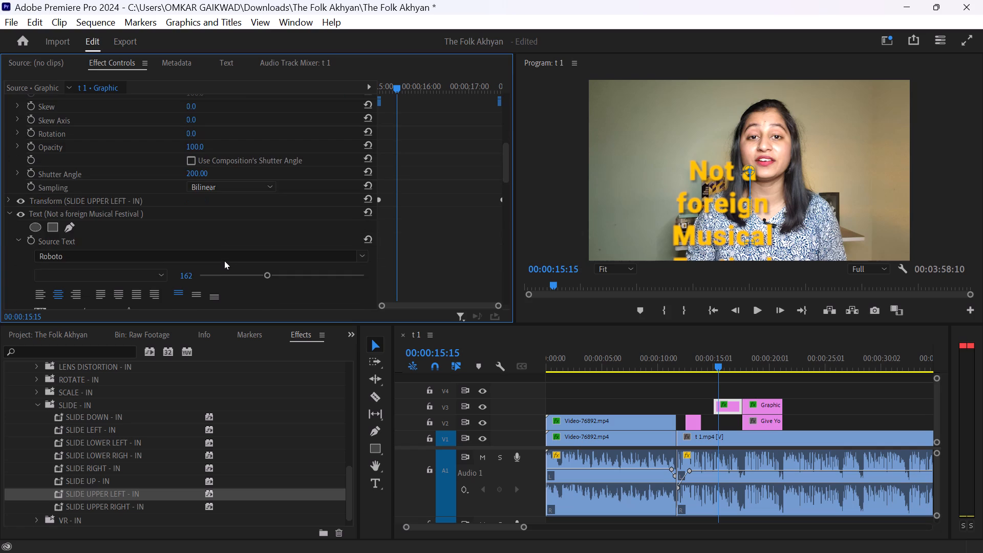
scroll(224, 261, up, 4)
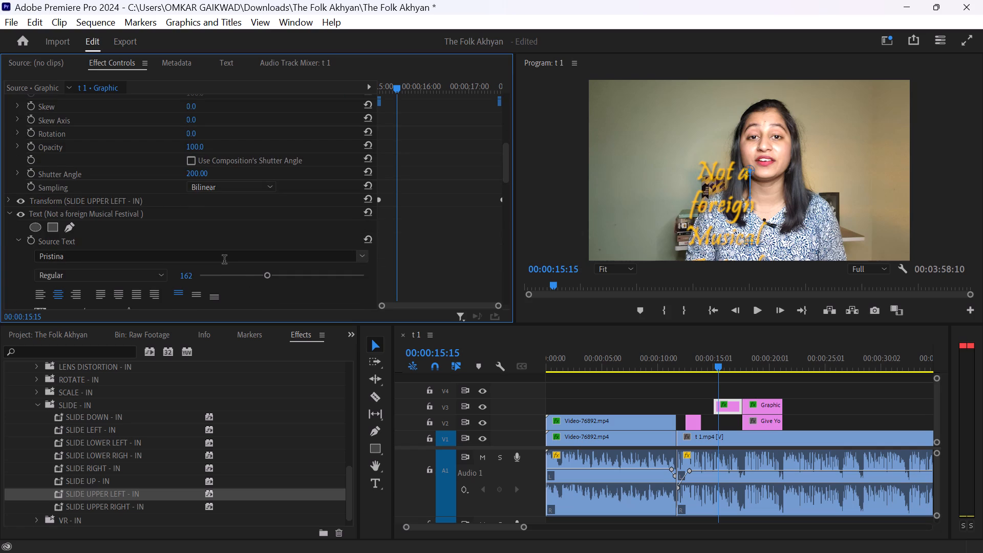
key(ctrl+z)
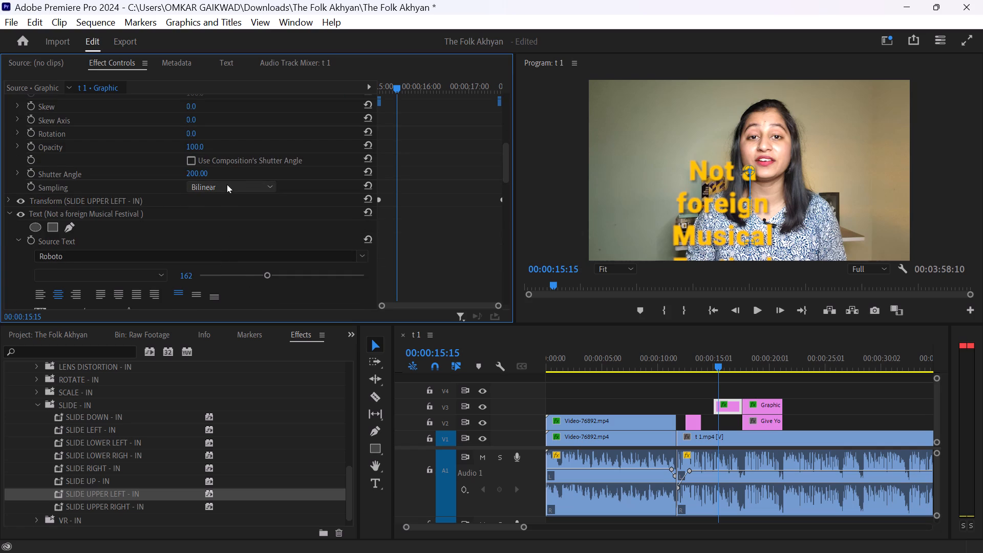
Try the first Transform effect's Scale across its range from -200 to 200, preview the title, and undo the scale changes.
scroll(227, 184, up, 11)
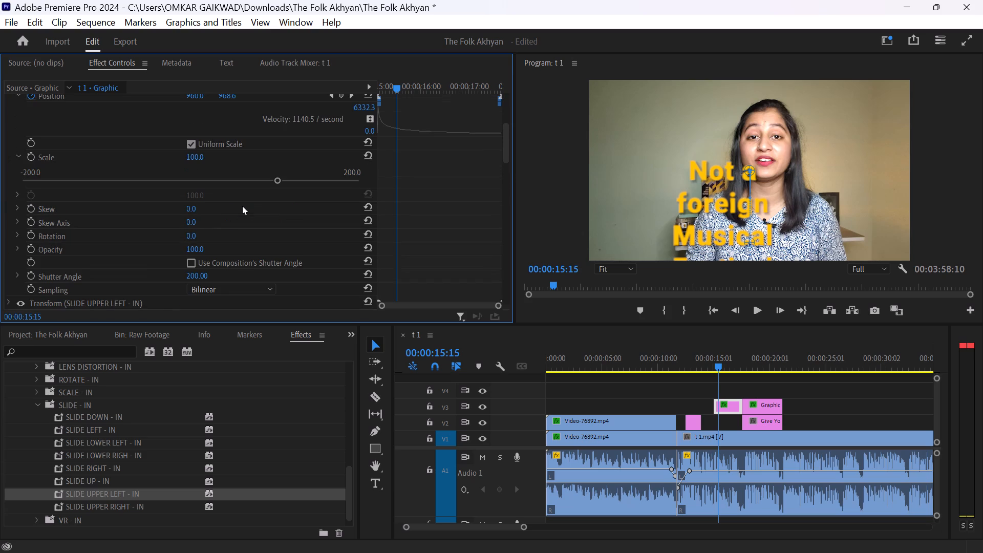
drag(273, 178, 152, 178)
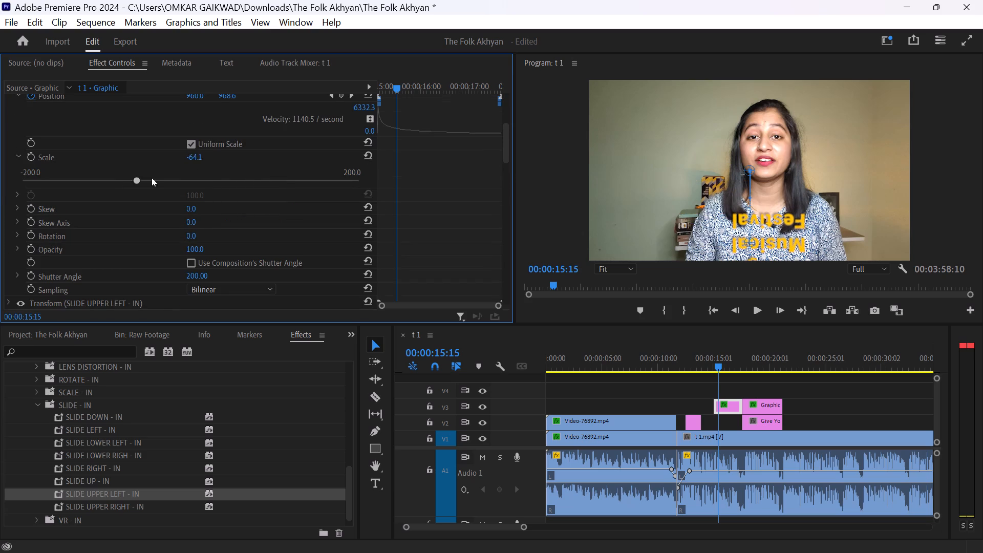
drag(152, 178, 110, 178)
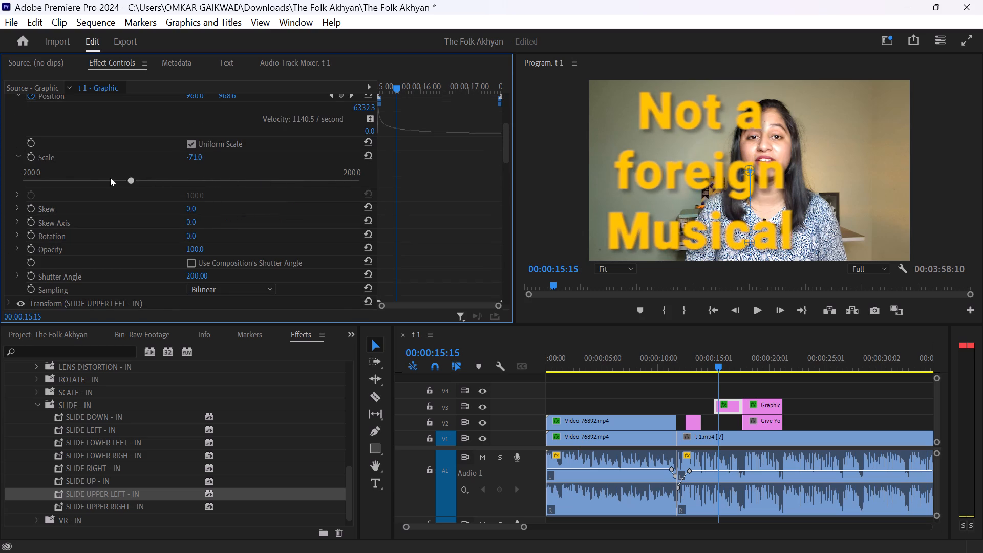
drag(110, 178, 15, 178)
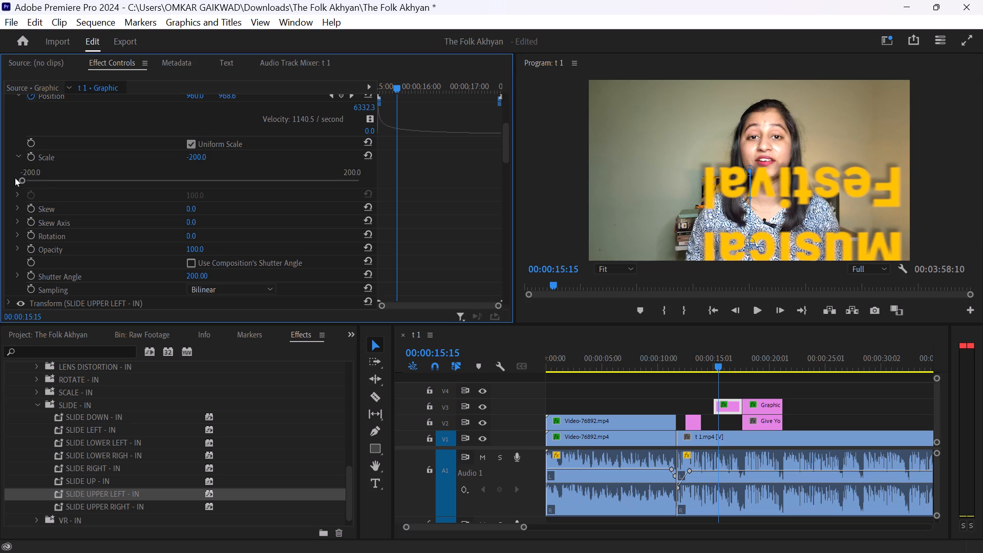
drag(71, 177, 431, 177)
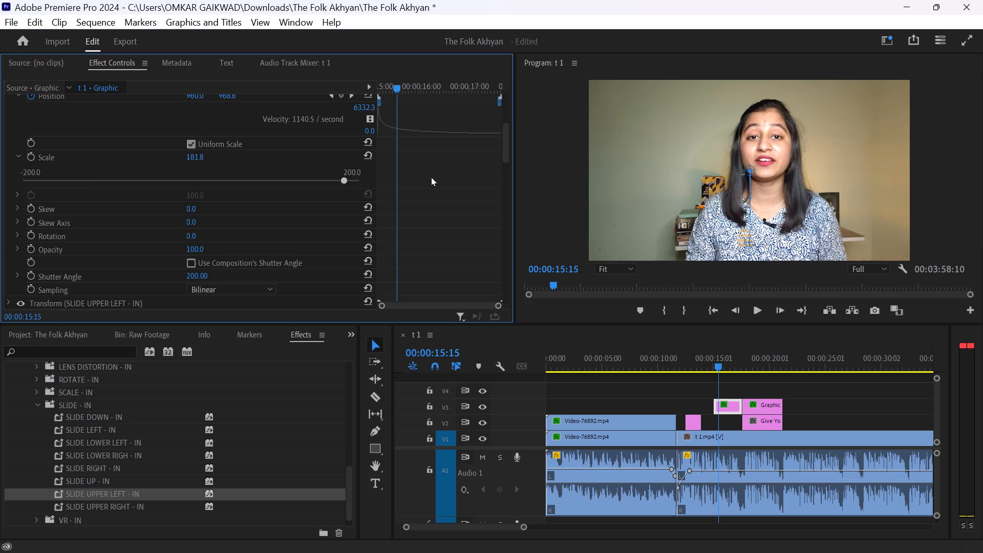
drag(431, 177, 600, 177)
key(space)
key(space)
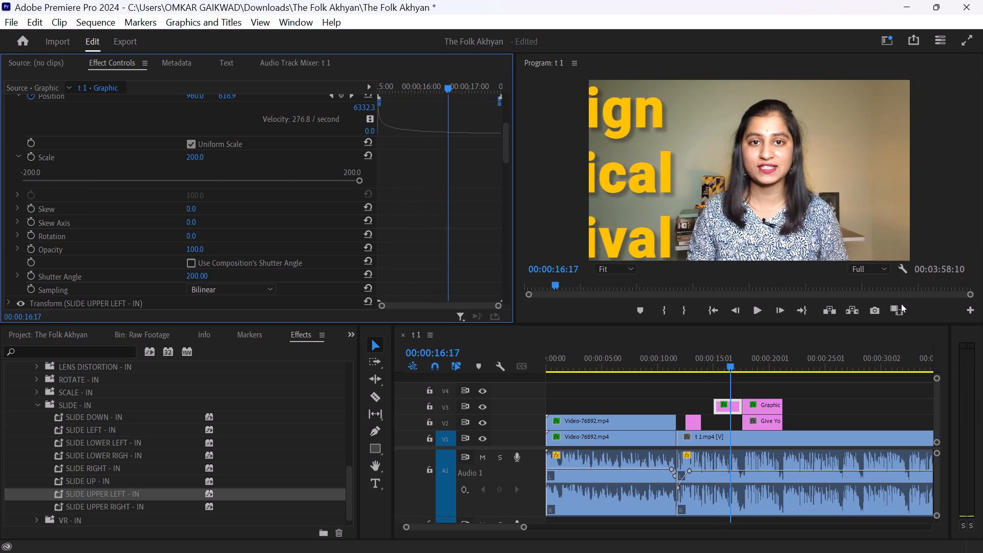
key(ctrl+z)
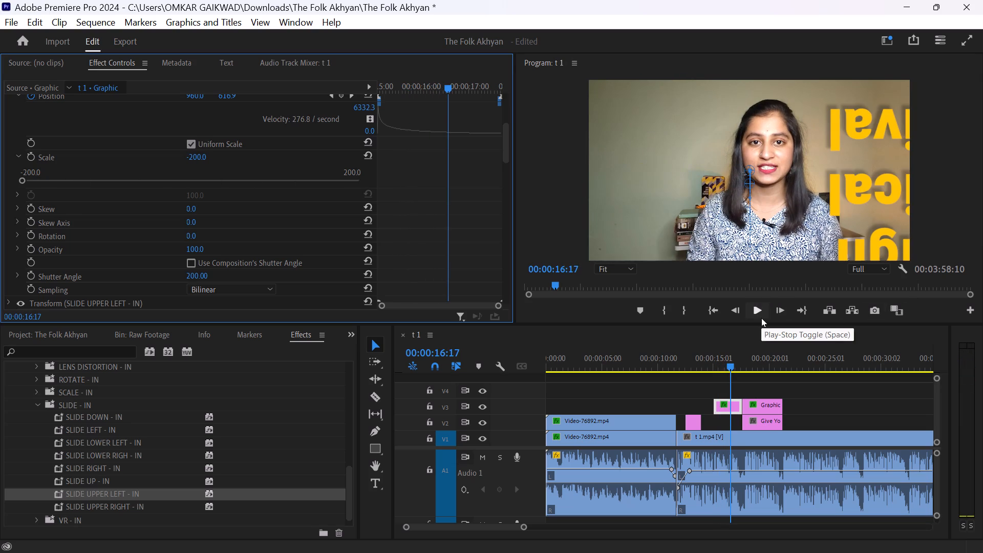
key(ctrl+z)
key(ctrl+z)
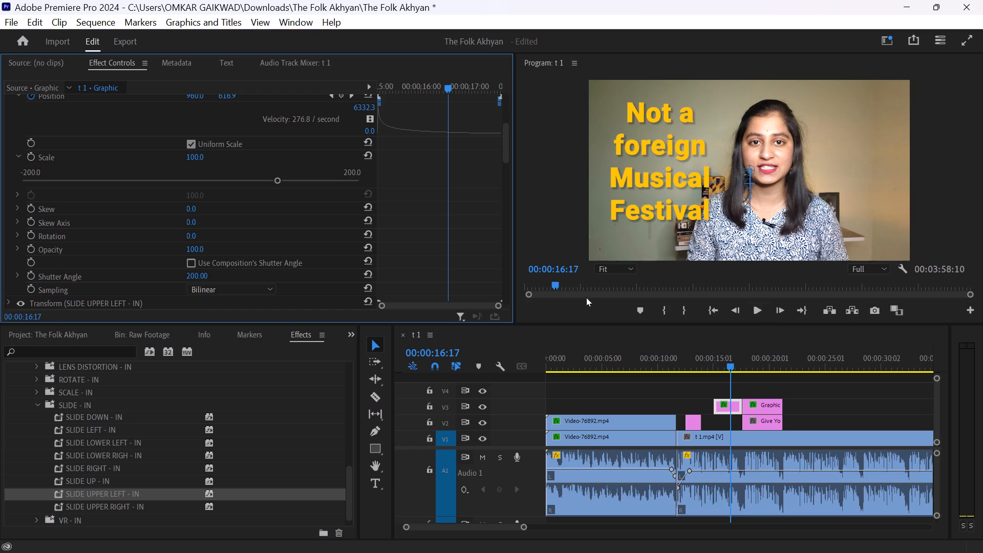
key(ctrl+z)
Preview the slide-in of the "Not a foreign Musical Festival" title from just before its clip.
click(708, 357)
key(space)
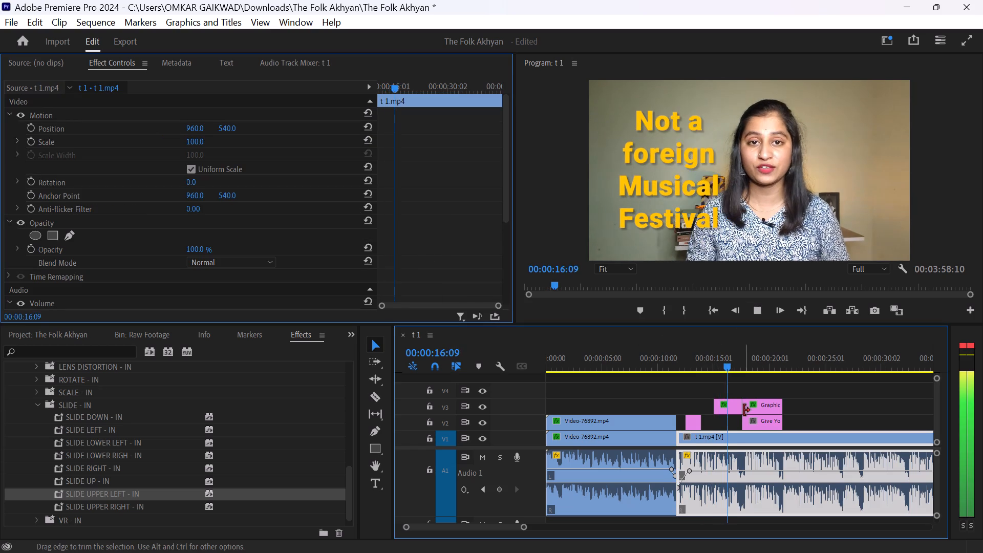
key(space)
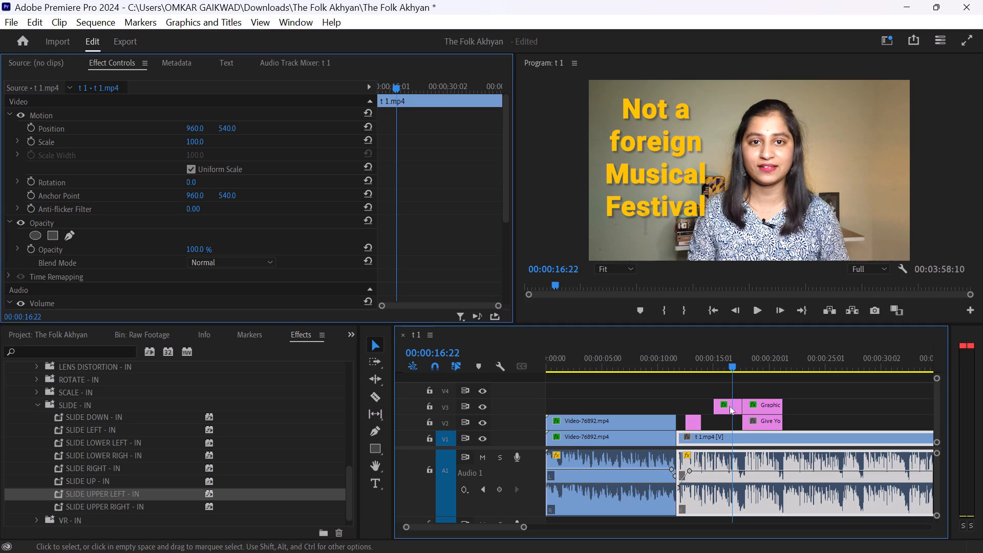
Try to open the "Not a foreign Musical Festival" title's text for editing with the Selection tool and the Type tool.
click(646, 220)
click(649, 226)
double_click(649, 226)
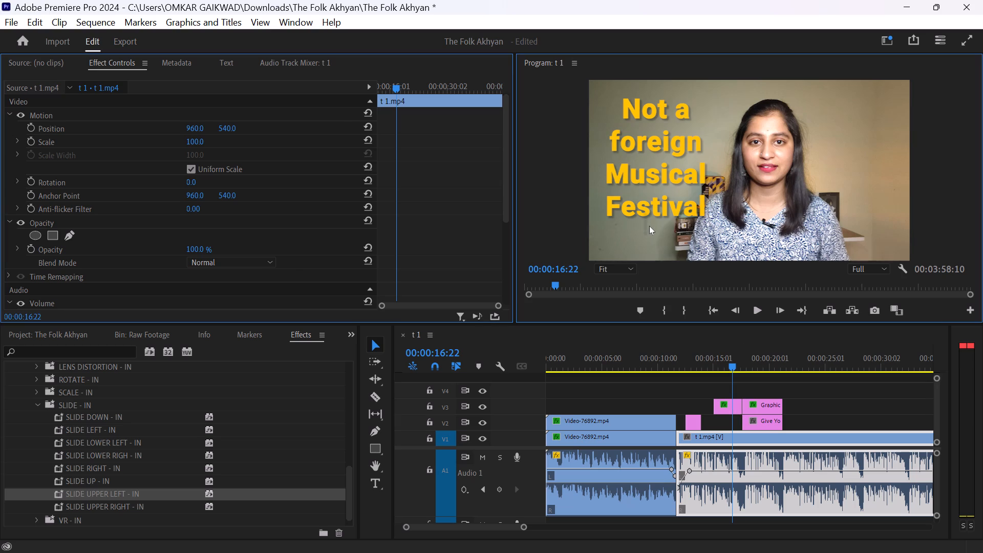
triple_click(646, 225)
click(646, 225)
triple_click(647, 200)
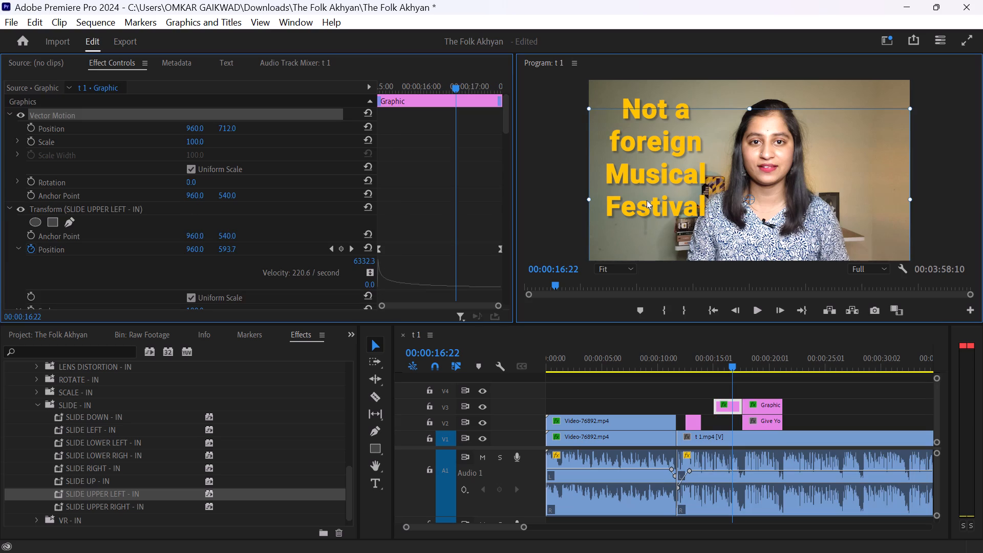
click(647, 200)
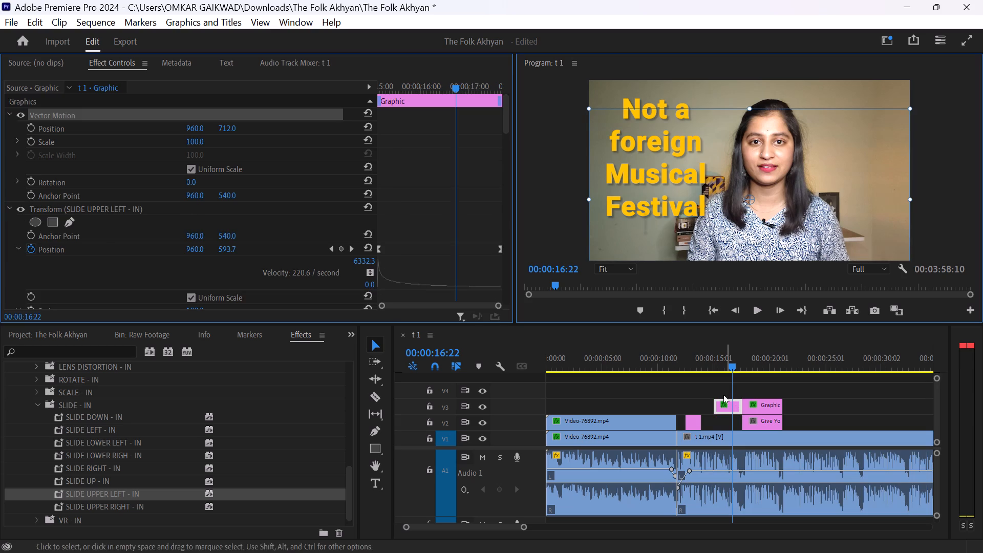
triple_click(654, 201)
triple_click(654, 201)
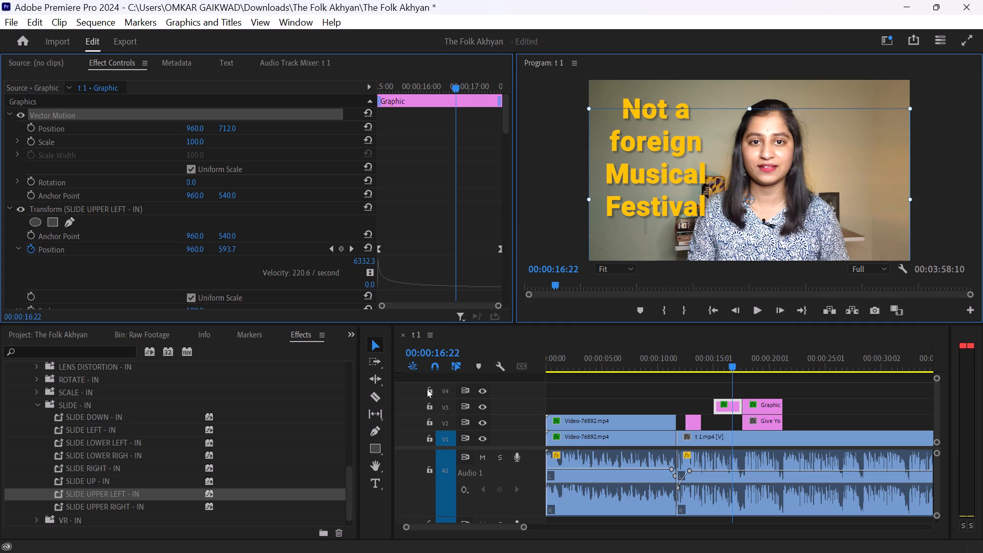
click(372, 483)
triple_click(673, 206)
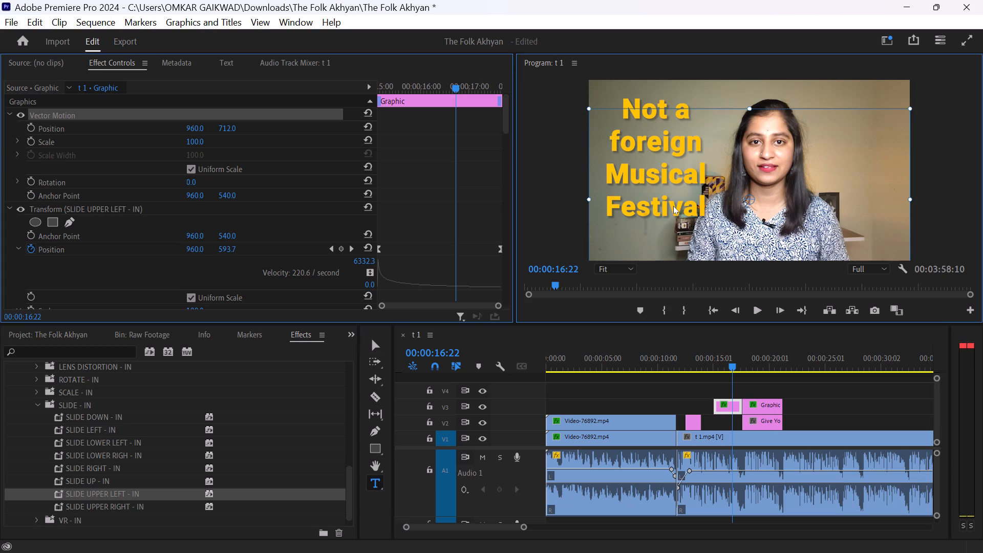
click(673, 206)
double_click(660, 181)
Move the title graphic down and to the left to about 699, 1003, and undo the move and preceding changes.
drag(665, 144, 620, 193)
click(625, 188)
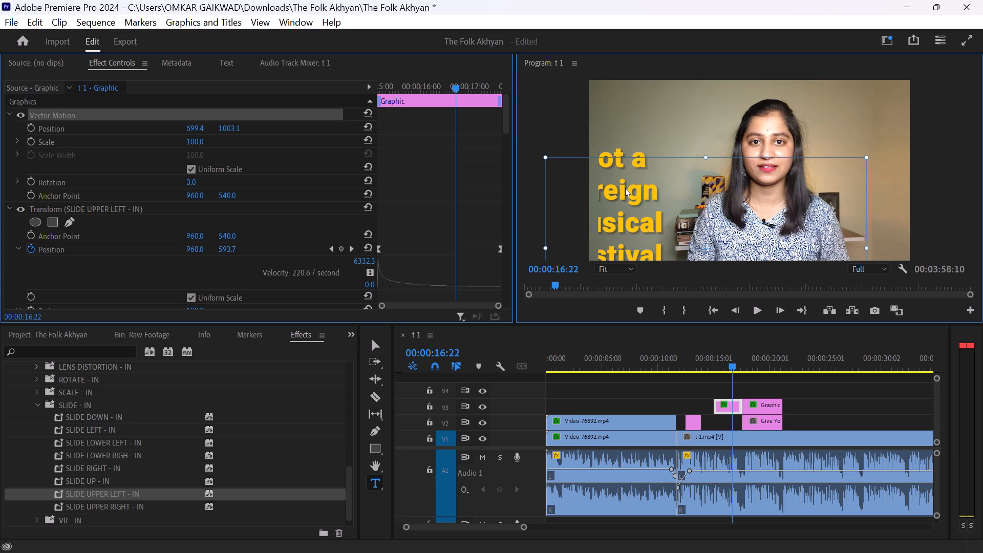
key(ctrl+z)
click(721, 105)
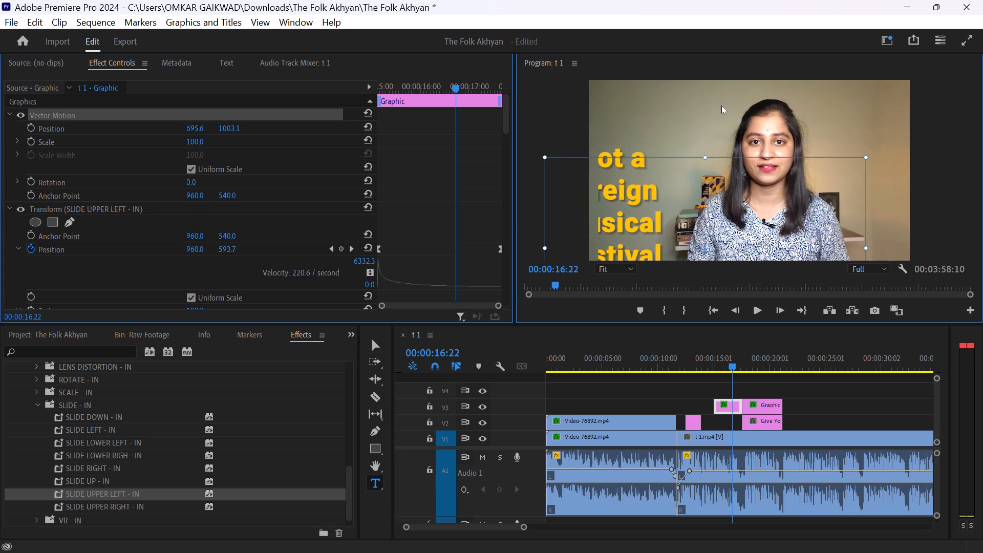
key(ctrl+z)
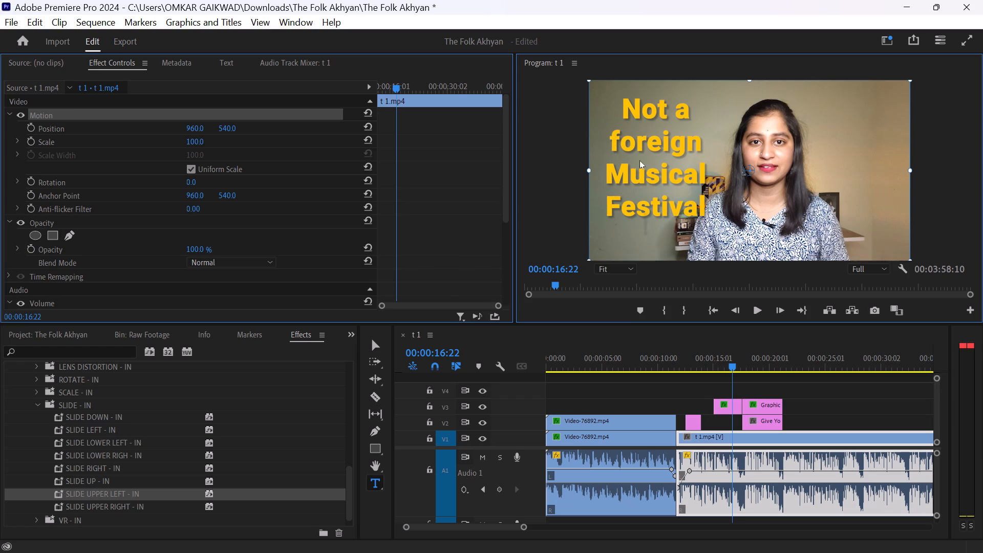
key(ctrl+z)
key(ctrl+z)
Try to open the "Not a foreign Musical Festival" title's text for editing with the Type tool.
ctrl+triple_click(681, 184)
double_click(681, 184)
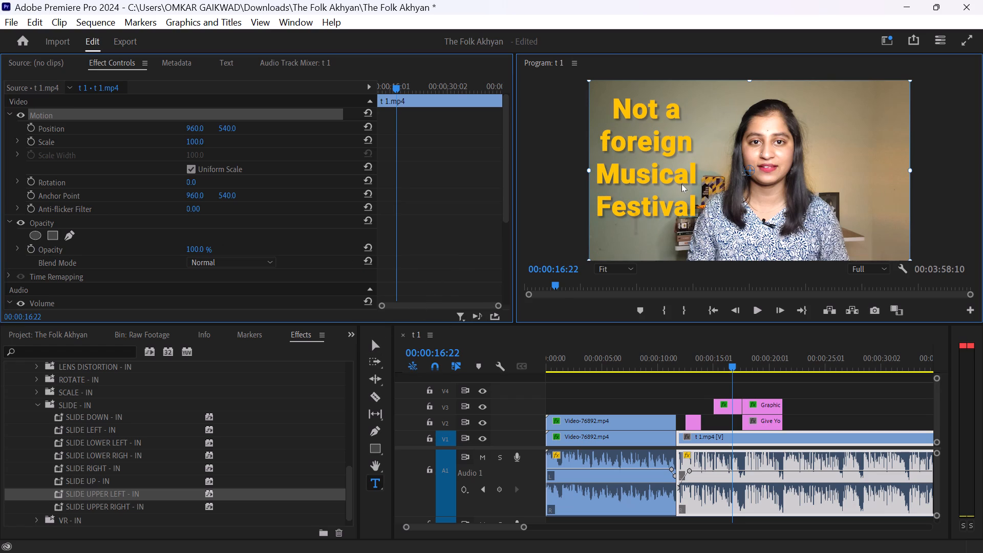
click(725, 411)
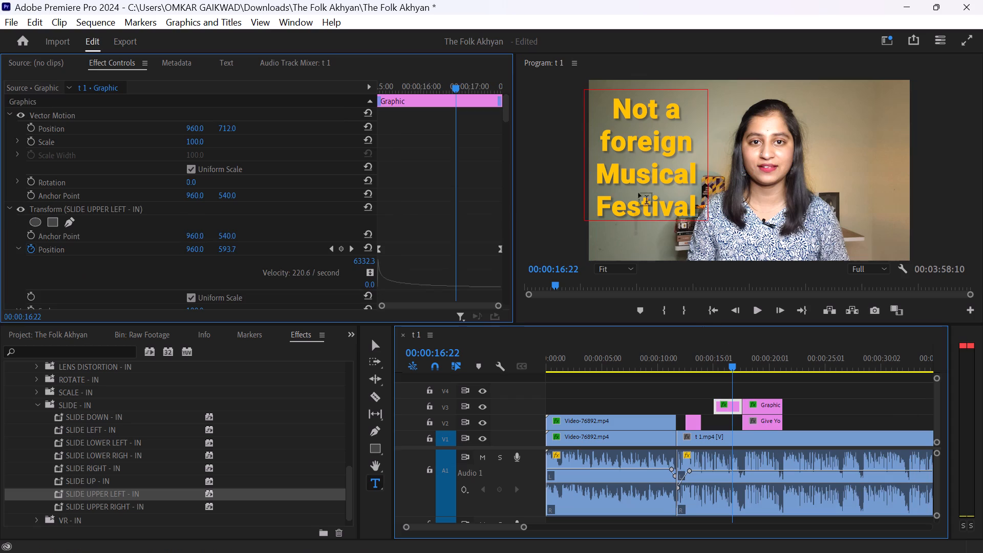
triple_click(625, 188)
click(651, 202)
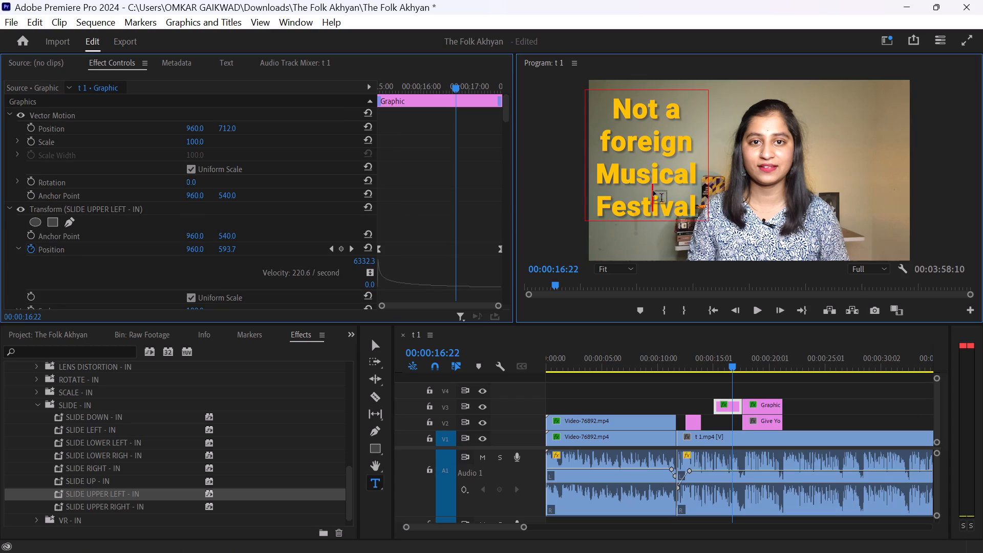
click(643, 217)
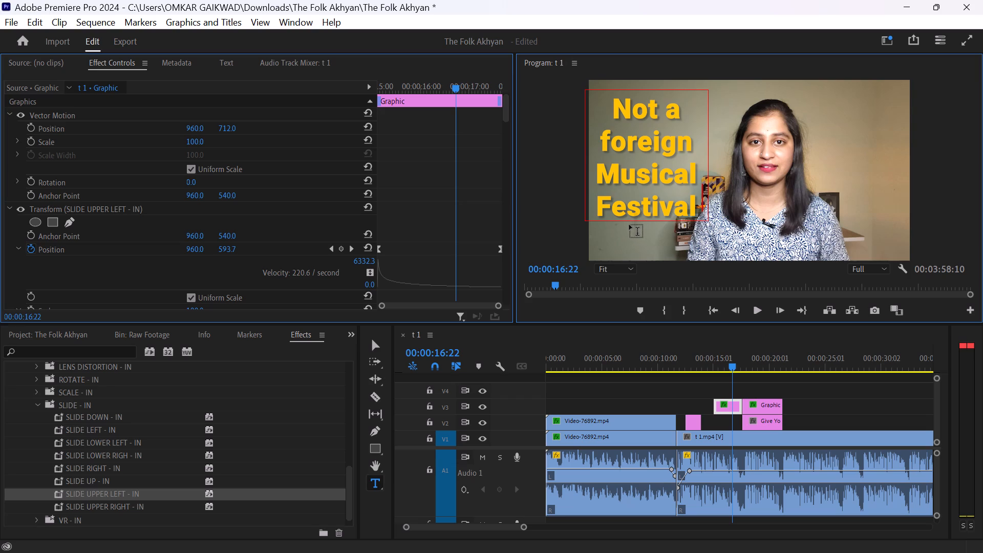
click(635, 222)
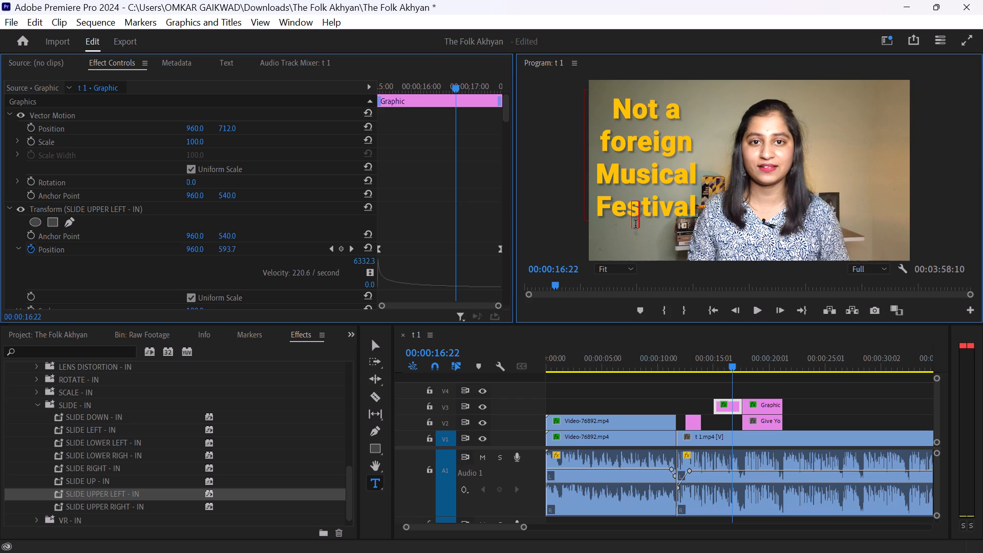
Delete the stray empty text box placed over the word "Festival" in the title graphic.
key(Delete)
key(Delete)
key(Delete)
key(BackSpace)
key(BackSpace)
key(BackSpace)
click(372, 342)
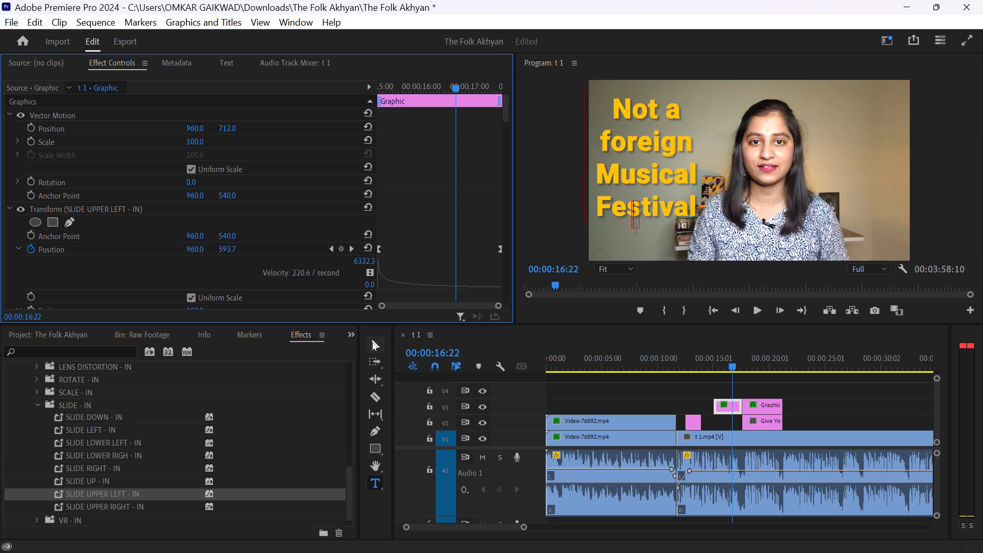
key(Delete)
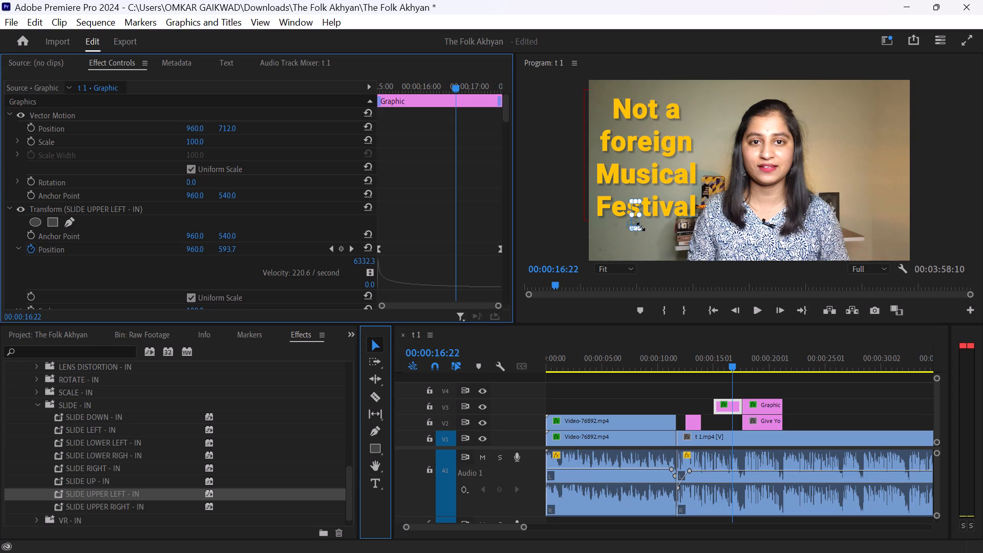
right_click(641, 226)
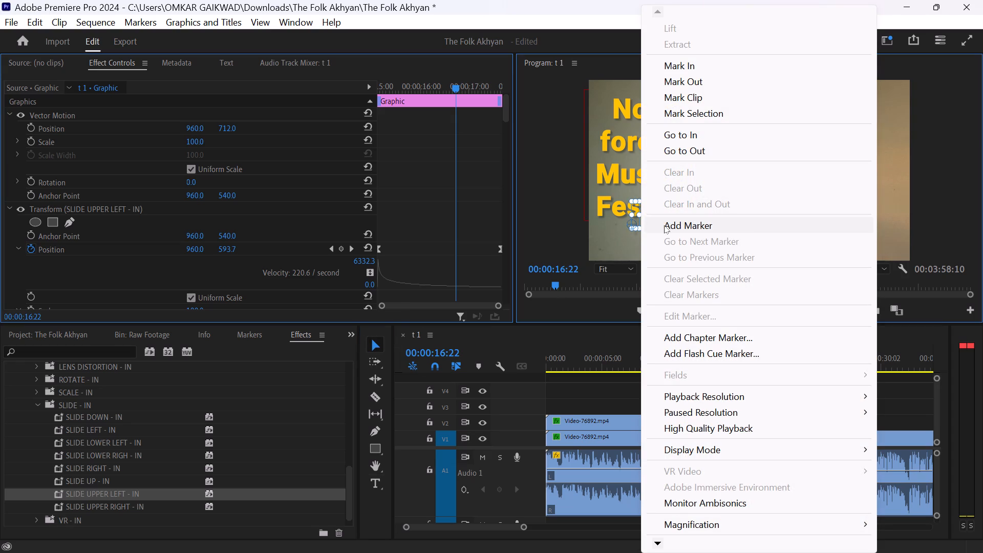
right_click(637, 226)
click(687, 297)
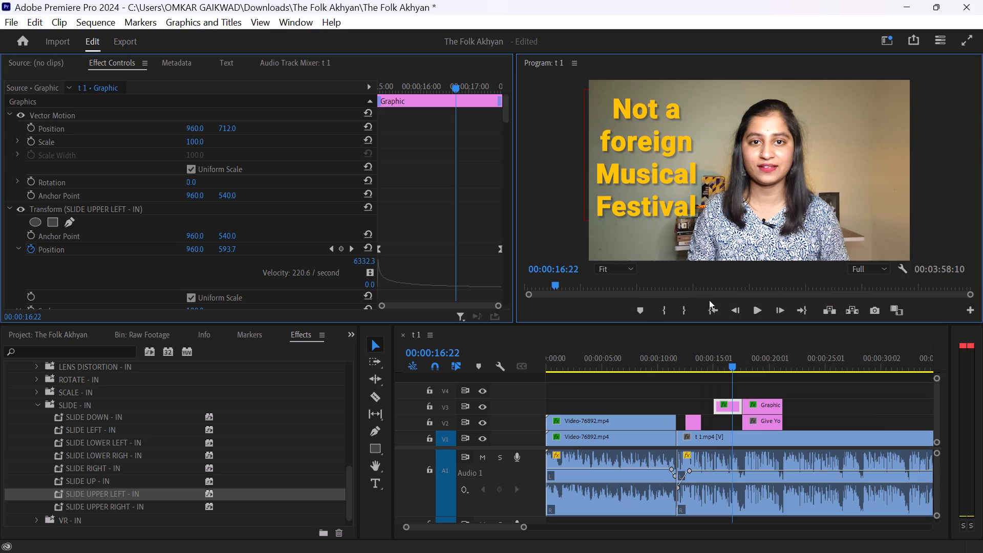
Preview the "Not a foreign Musical Festival" title's slide-in from 00:00:14:28.
drag(720, 360, 722, 360)
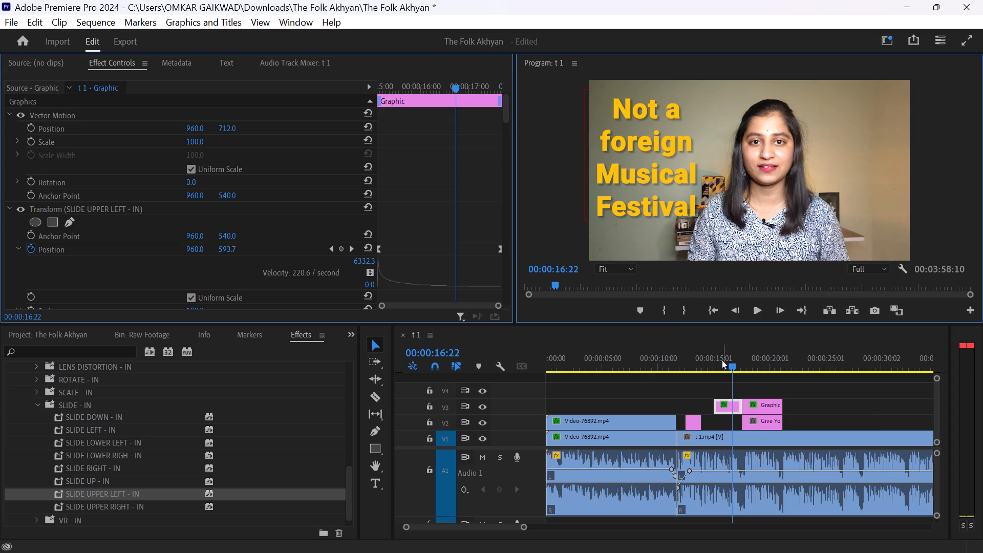
drag(722, 360, 713, 360)
key(space)
click(713, 360)
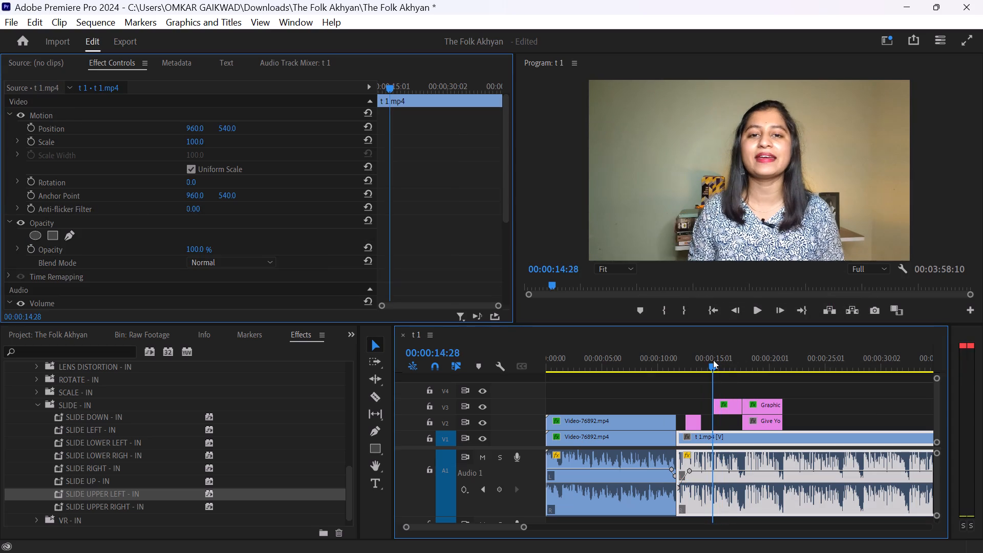
key(space)
key(space)
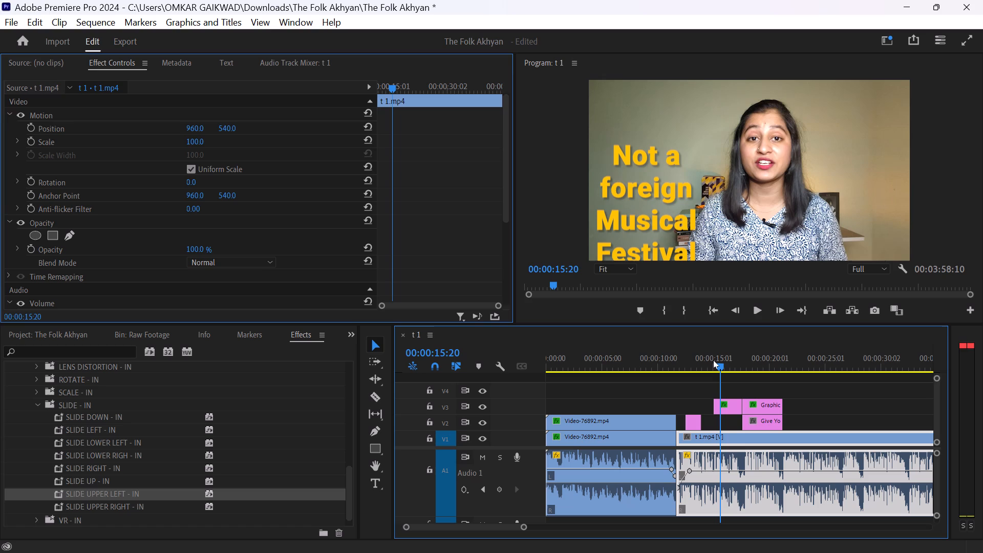
Remove both Transform (SLIDE UPPER LEFT - IN) effects from the "Not a foreign Musical Festival" title clip.
scroll(143, 241, down, 1)
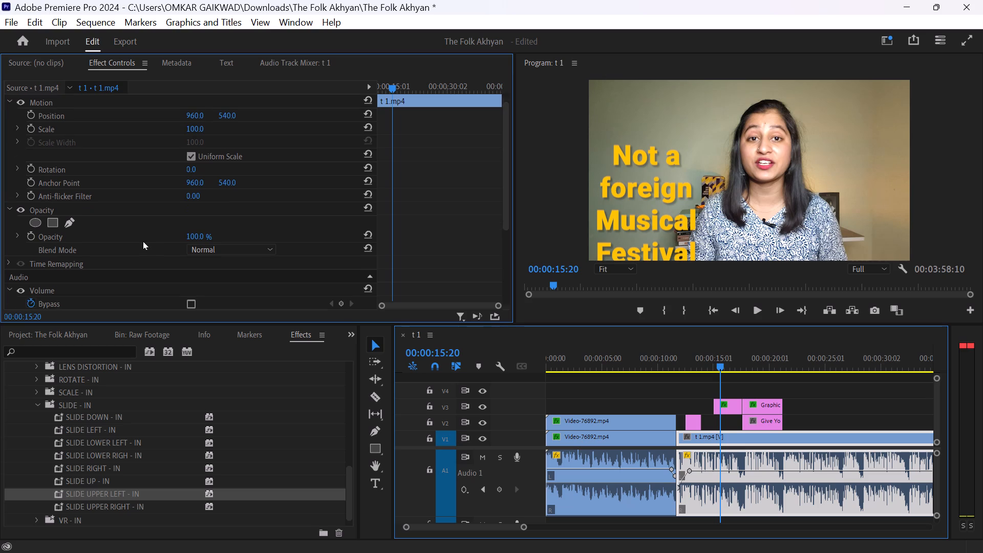
scroll(143, 241, down, 3)
scroll(143, 241, up, 6)
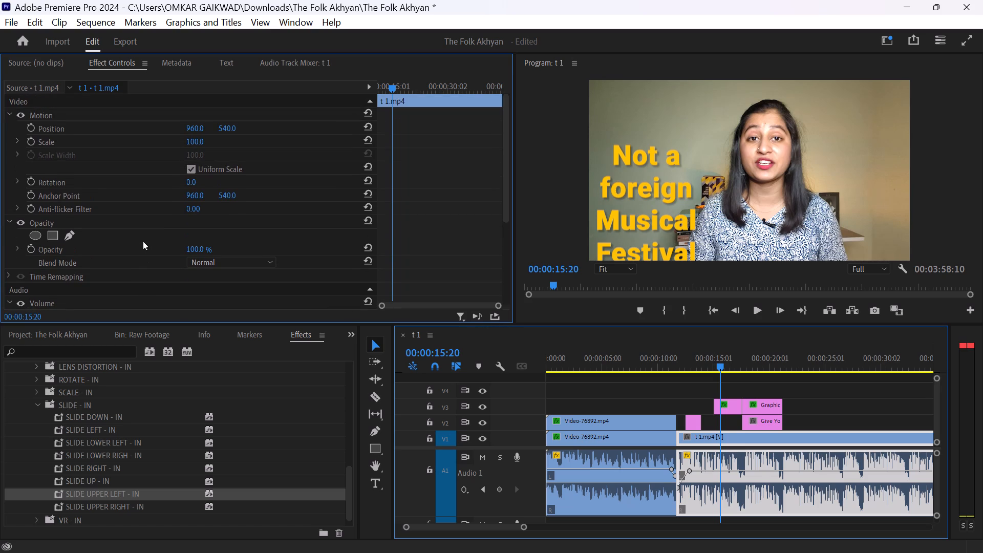
scroll(143, 241, up, 4)
scroll(143, 241, down, 10)
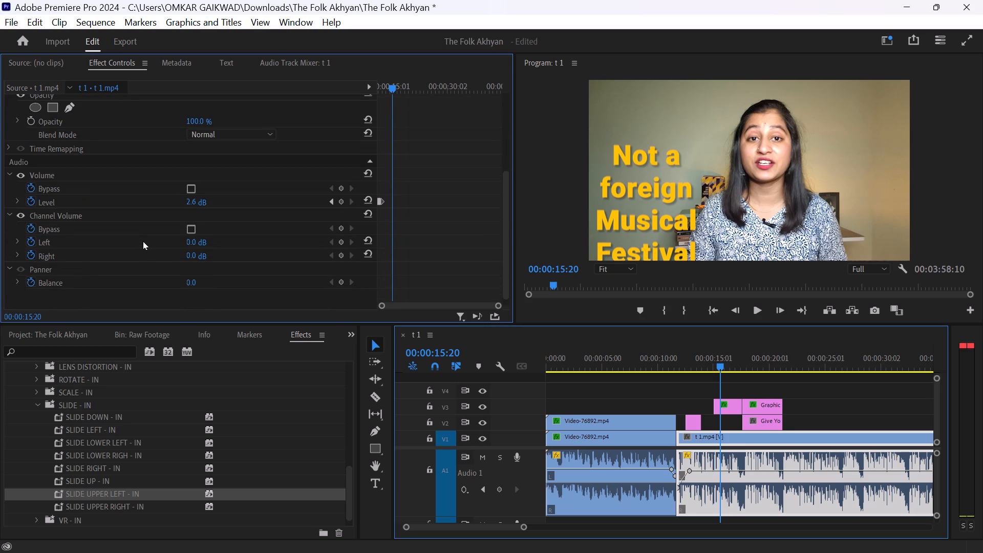
click(716, 398)
click(724, 405)
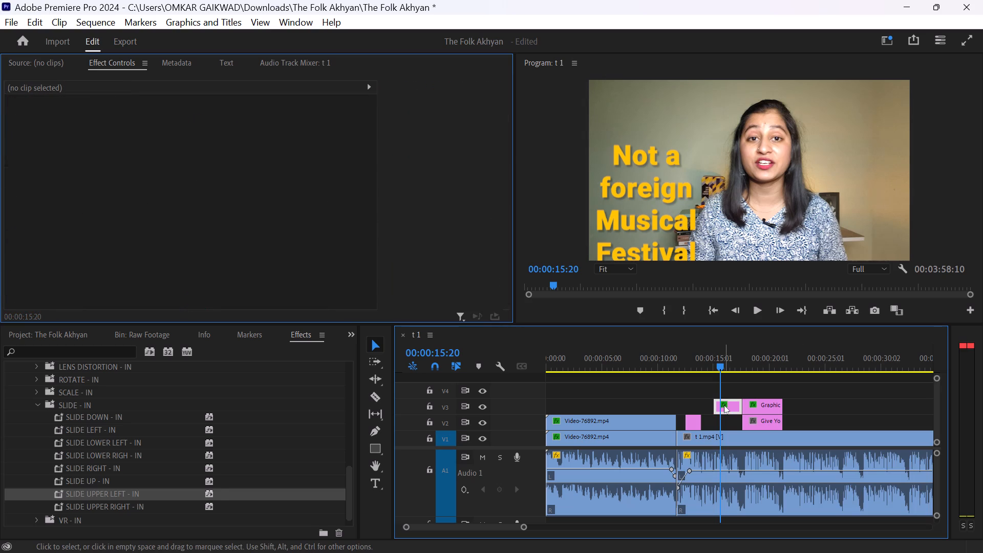
click(66, 211)
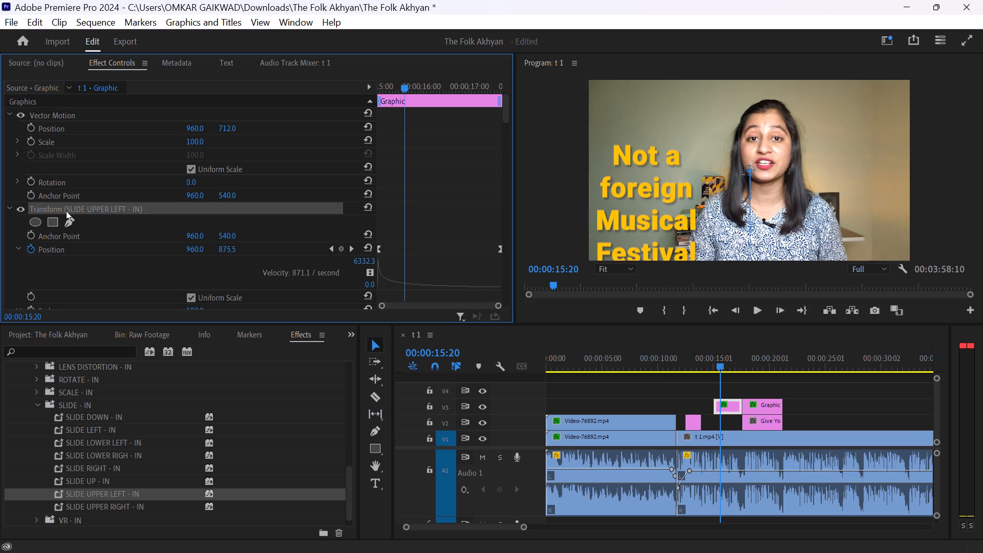
key(Delete)
click(83, 205)
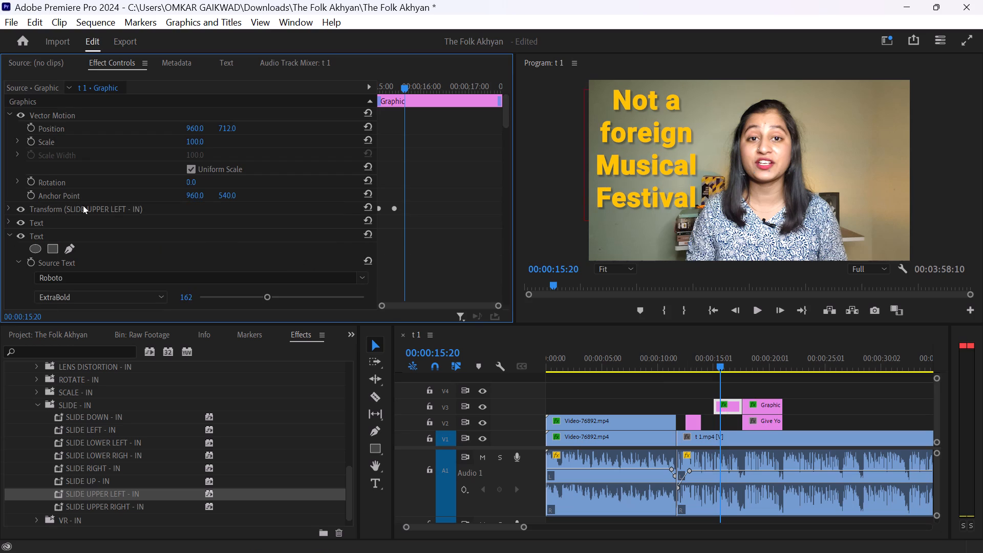
key(Delete)
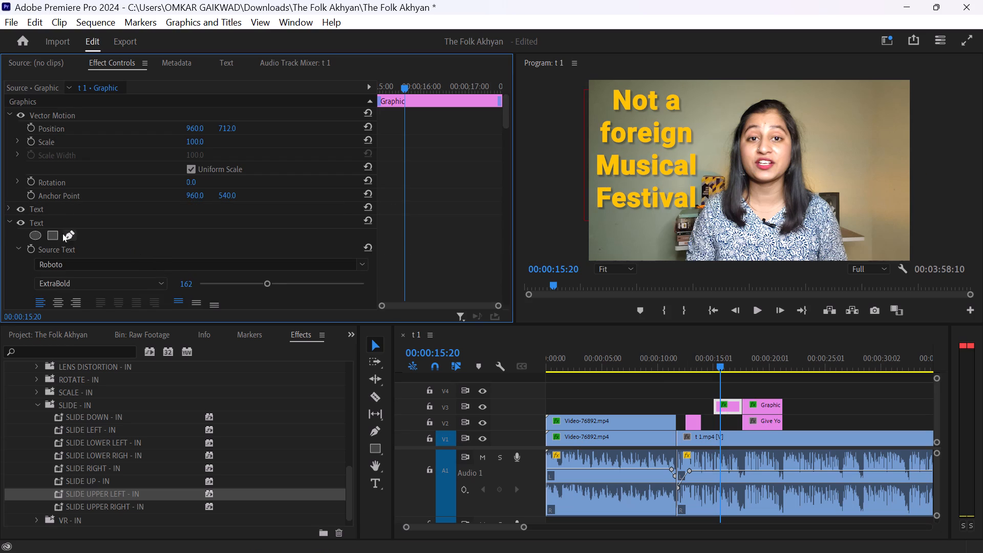
Delete the extra collapsed Text layer above the Roboto text layer in the title graphic.
click(45, 206)
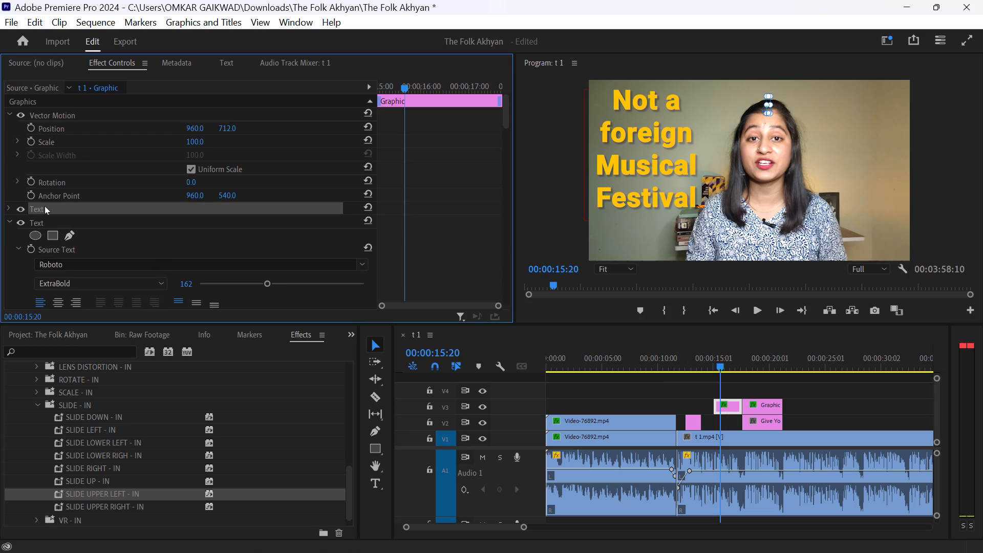
key(Delete)
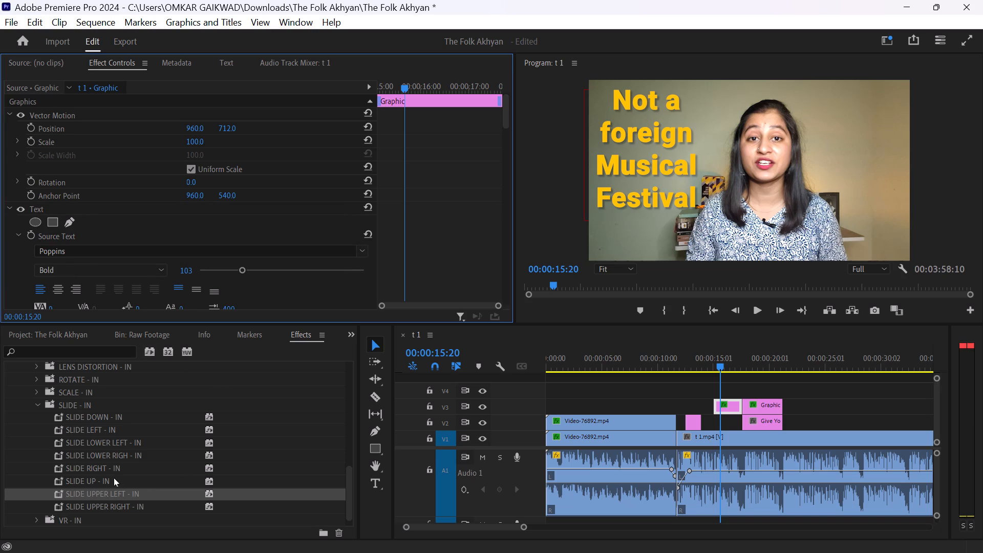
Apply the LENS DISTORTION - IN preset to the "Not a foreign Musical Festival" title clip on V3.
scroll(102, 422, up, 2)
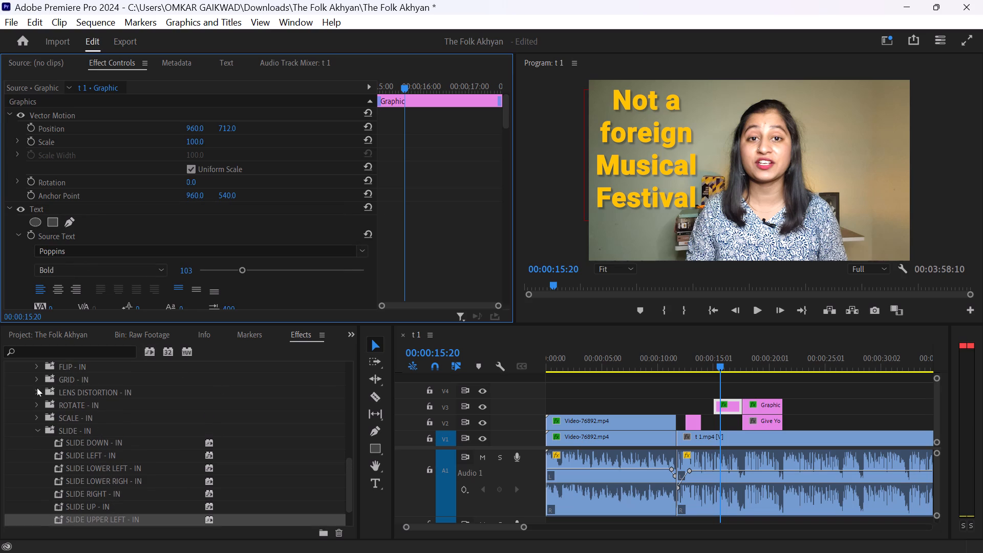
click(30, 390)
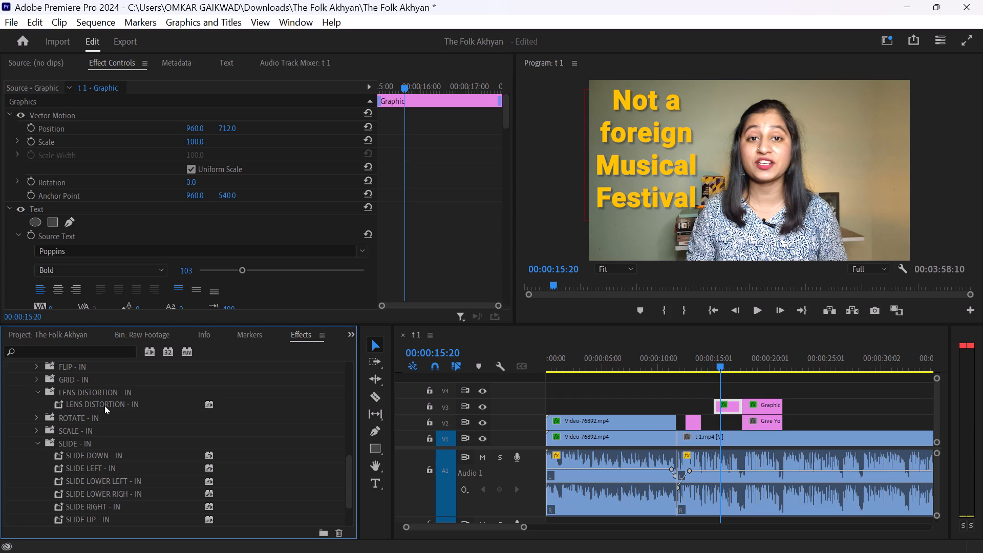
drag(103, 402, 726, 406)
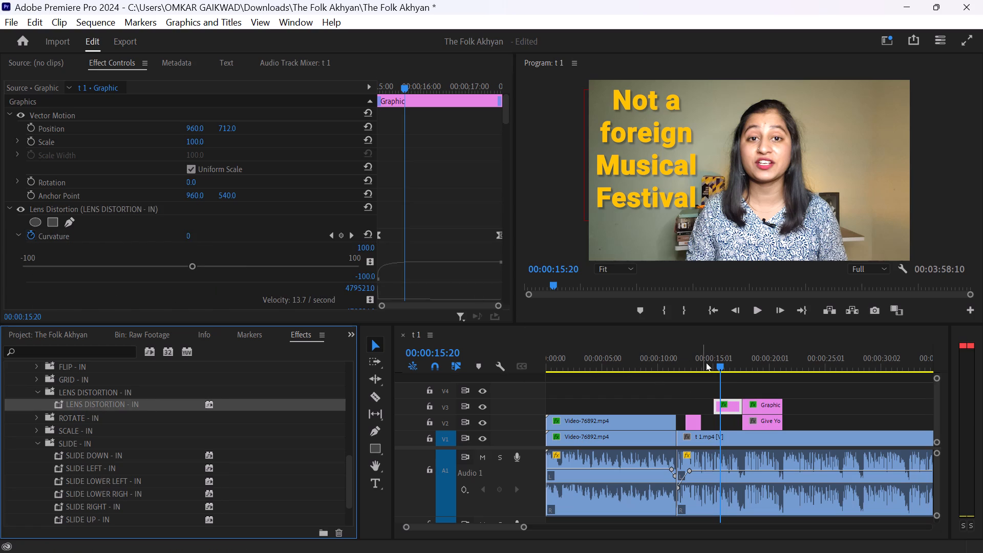
Preview the title's lens distortion entrance from 00:00:14:28.
click(708, 363)
key(space)
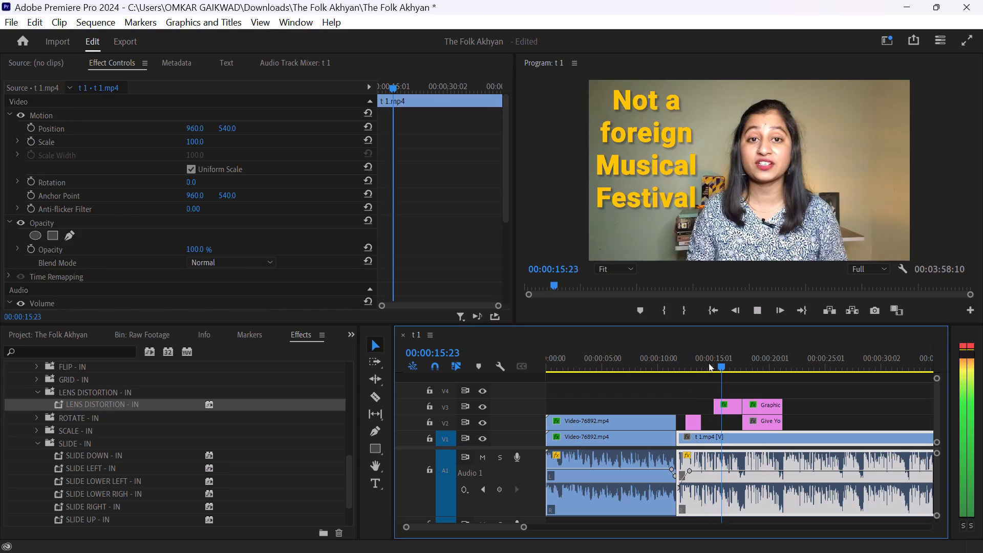
click(713, 363)
key(space)
click(713, 363)
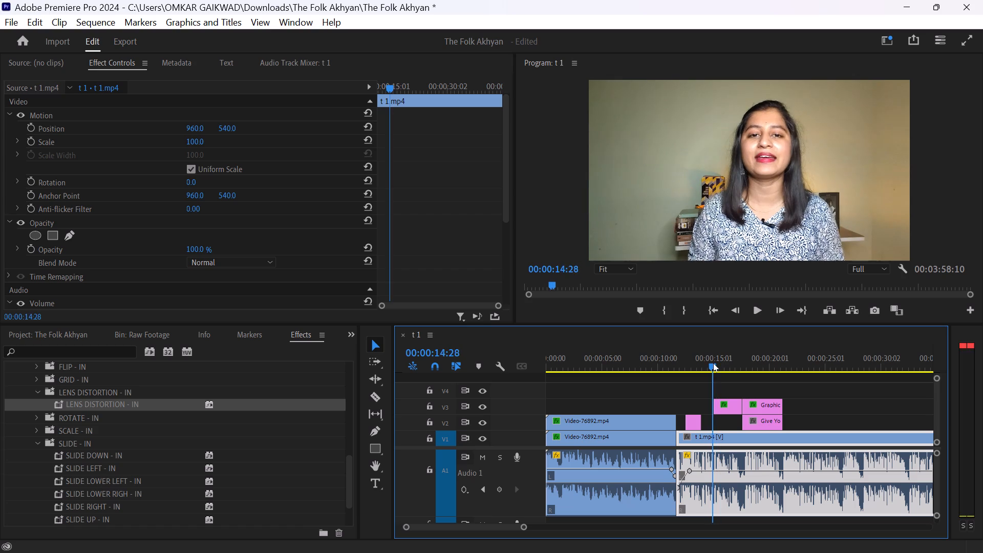
key(space)
key(space)
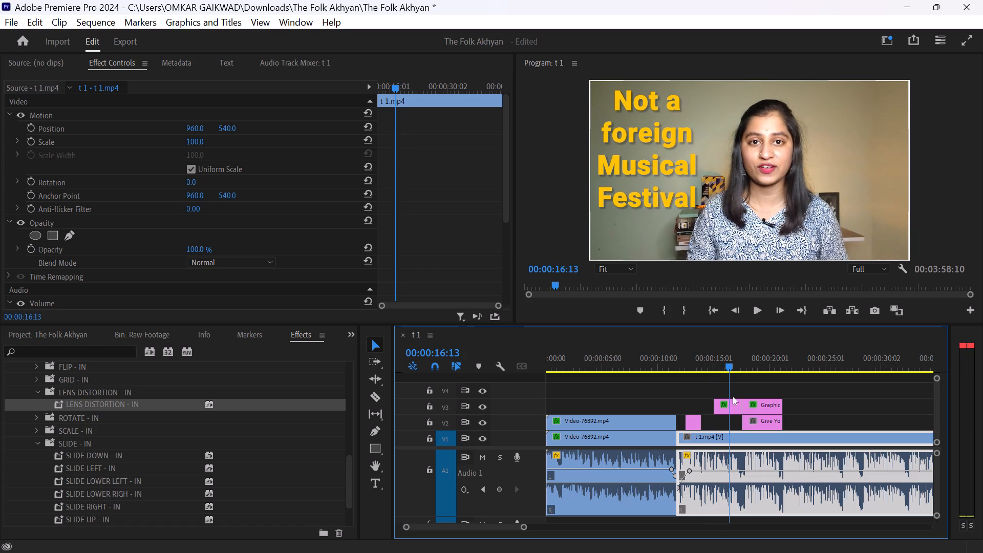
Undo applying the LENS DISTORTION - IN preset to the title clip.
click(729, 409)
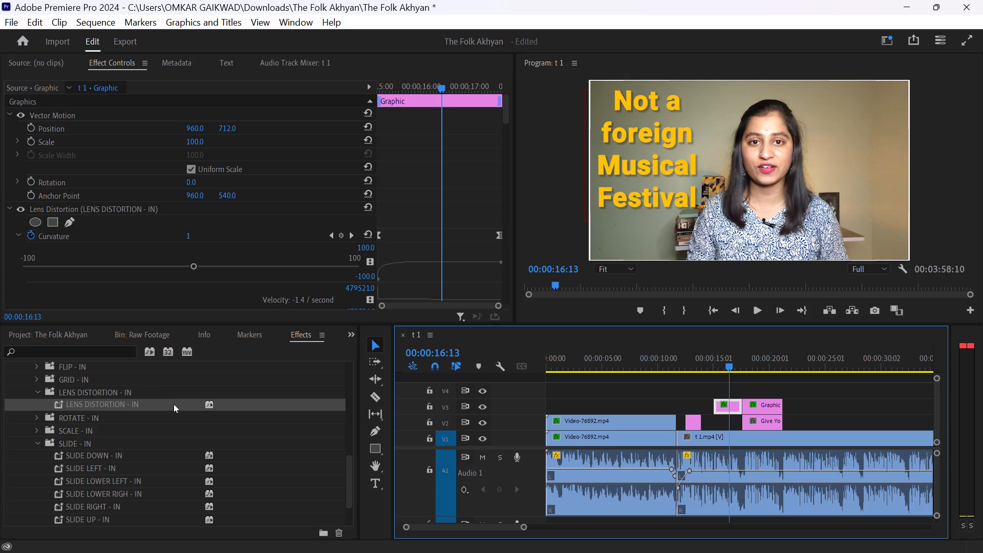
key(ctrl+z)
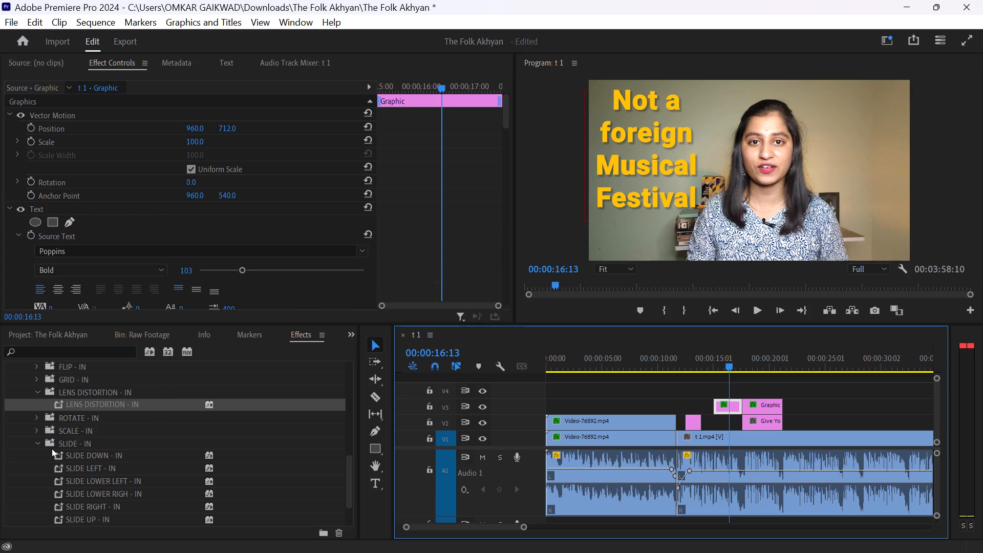
Apply the SCALE HEIGHT DOWN - IN preset to the "Not a foreign Musical Festival" title clip on V3.
click(36, 441)
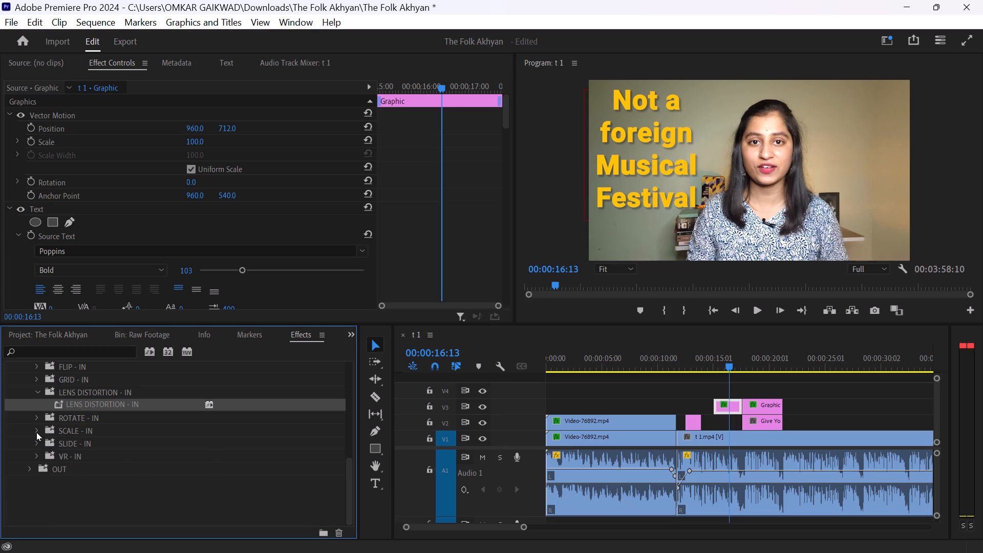
click(36, 431)
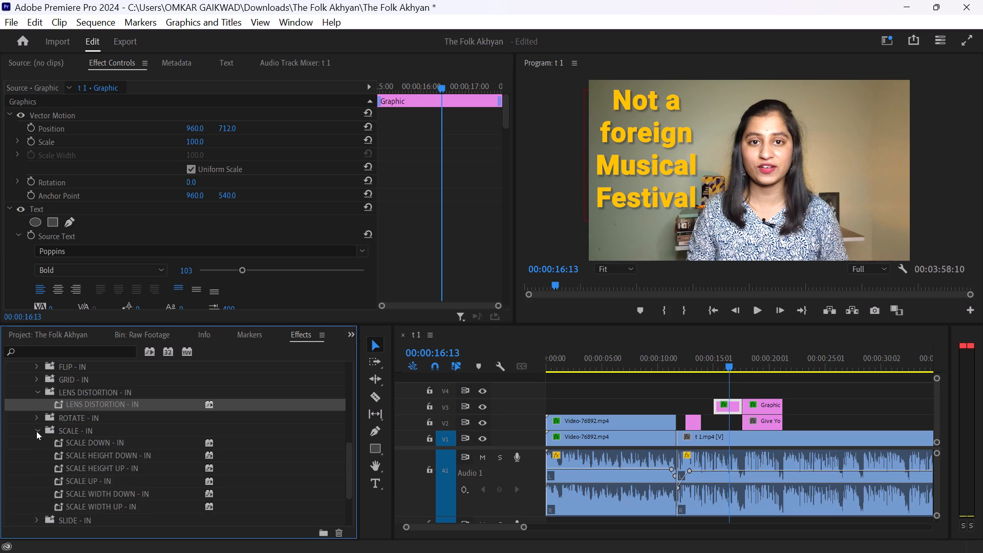
click(94, 478)
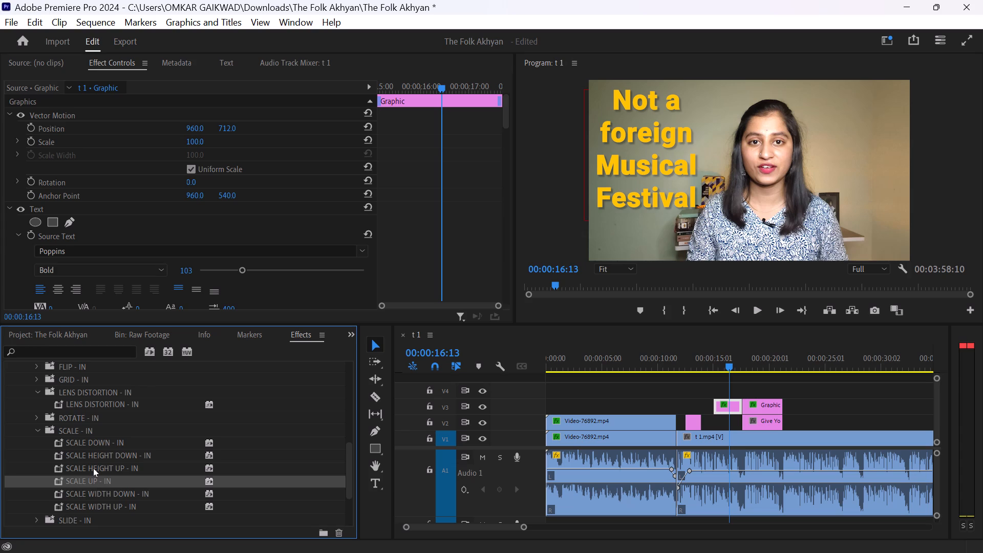
click(93, 468)
click(97, 458)
drag(92, 451, 724, 405)
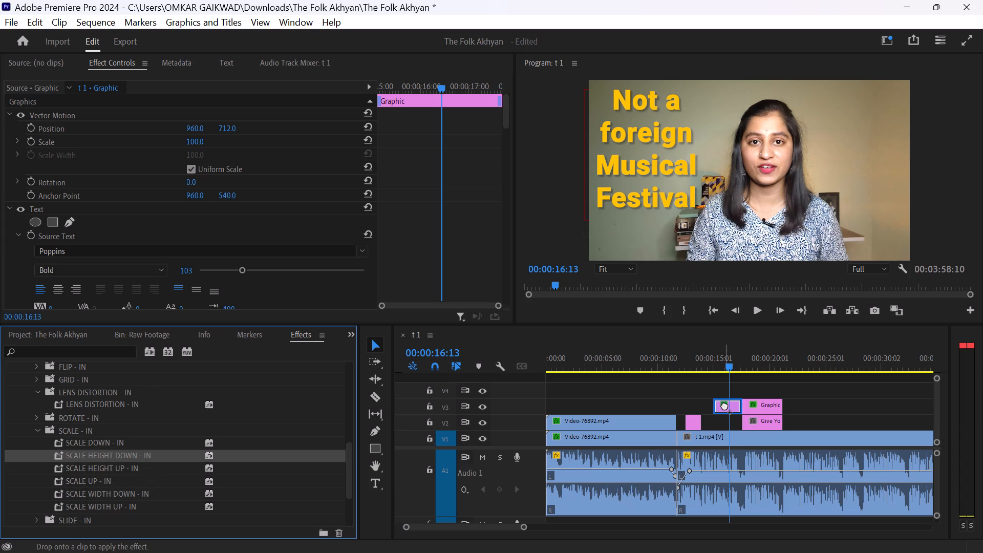
Preview the "Not a foreign Musical Festival" title's scale height entrance from about 00:00:14:12.
click(708, 364)
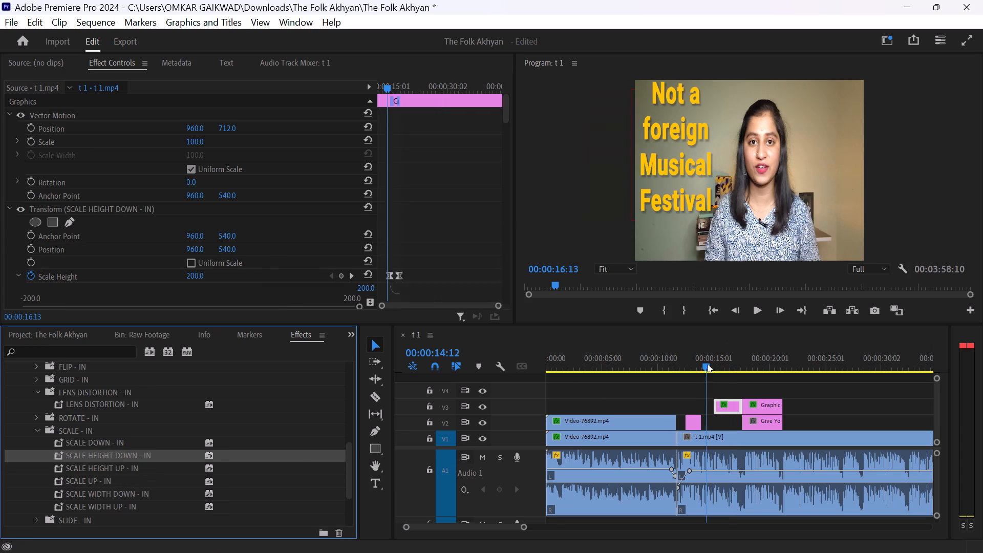
key(space)
click(708, 364)
key(space)
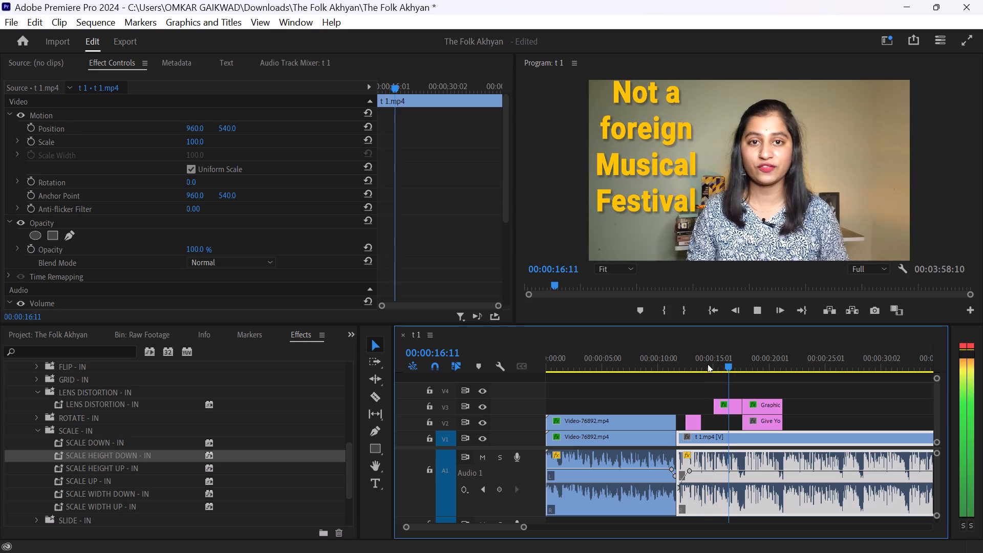
key(space)
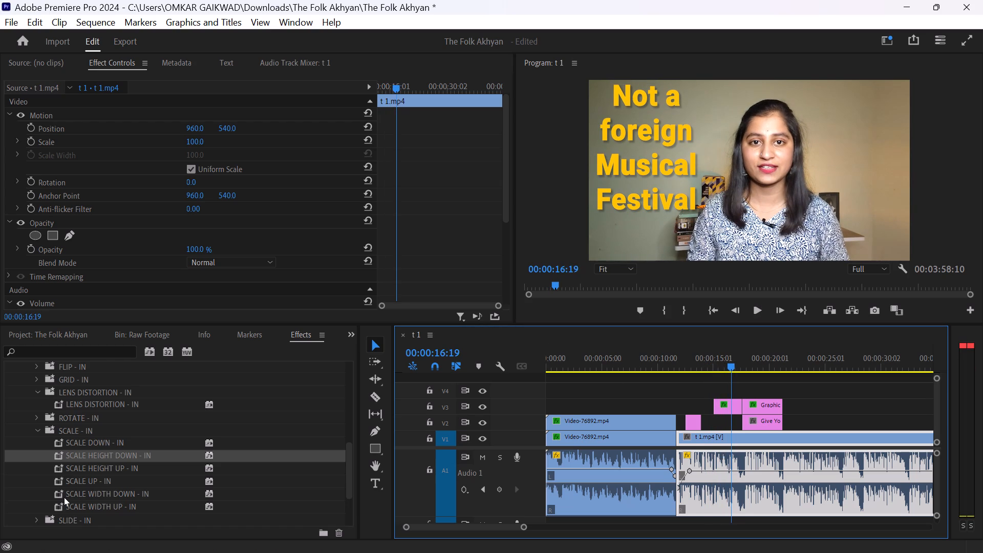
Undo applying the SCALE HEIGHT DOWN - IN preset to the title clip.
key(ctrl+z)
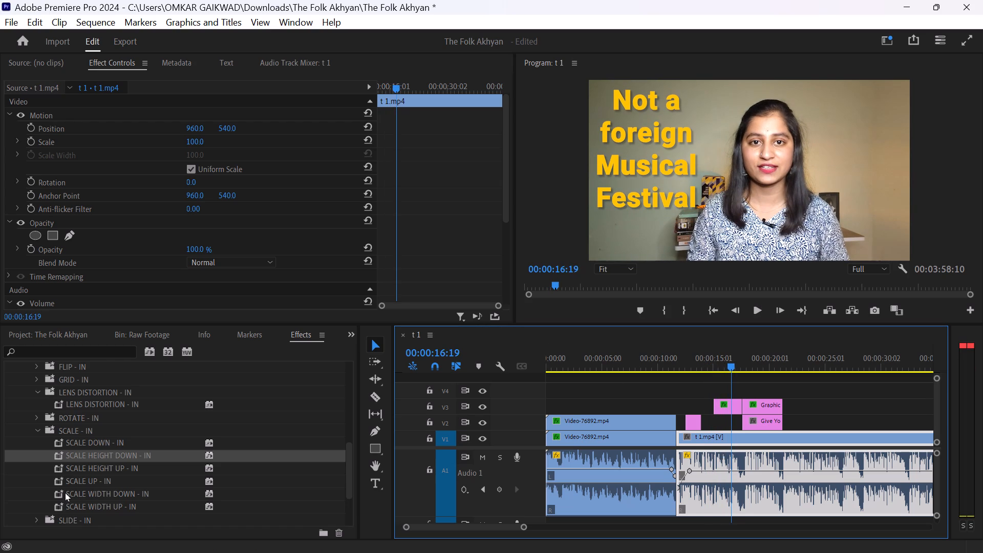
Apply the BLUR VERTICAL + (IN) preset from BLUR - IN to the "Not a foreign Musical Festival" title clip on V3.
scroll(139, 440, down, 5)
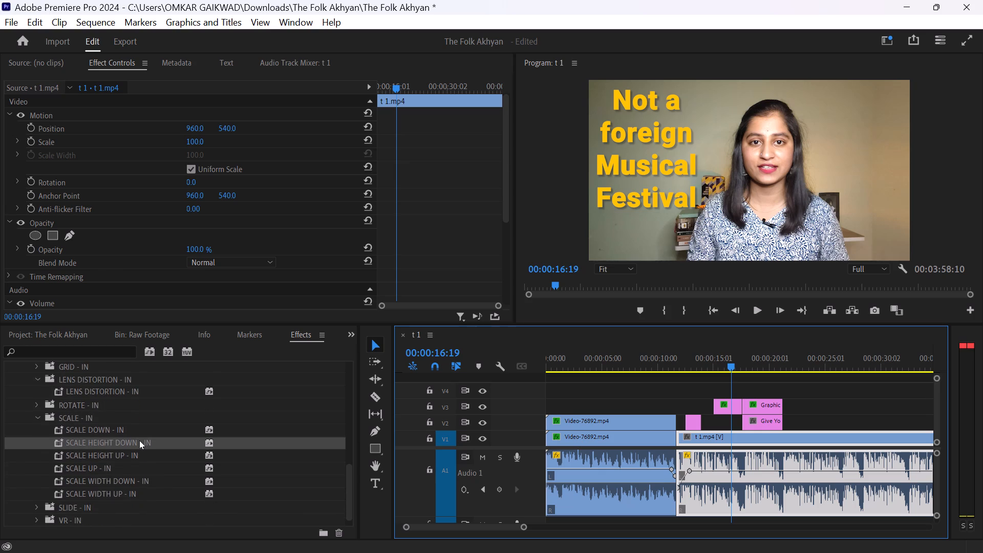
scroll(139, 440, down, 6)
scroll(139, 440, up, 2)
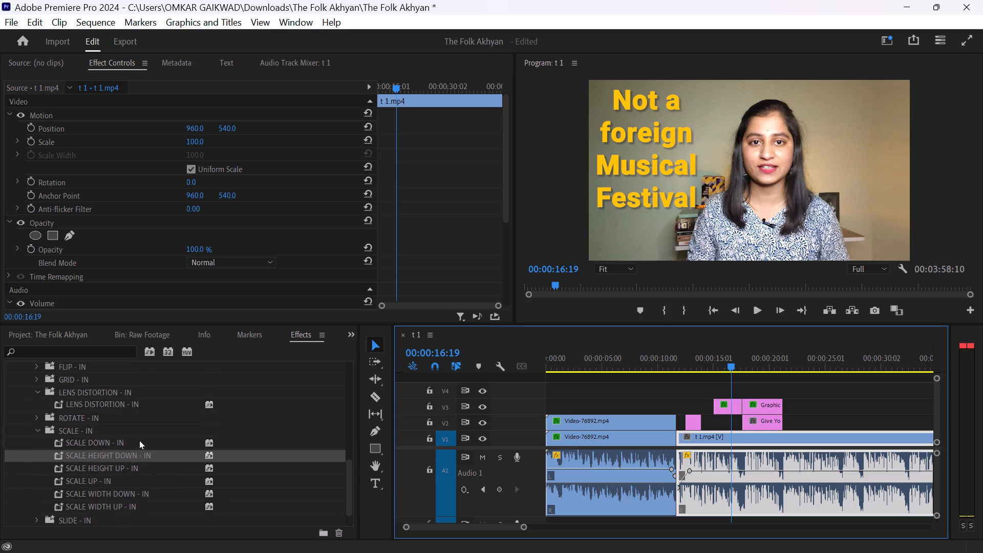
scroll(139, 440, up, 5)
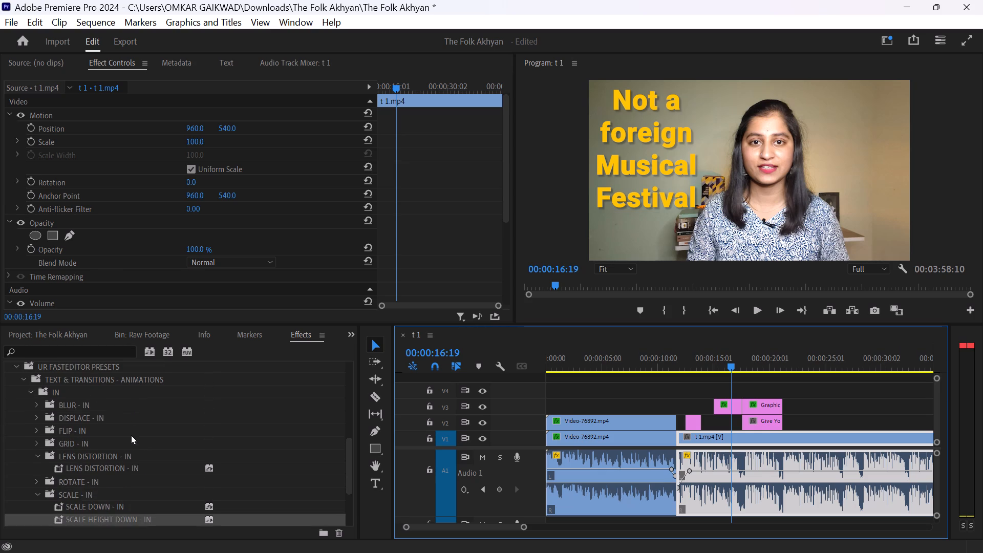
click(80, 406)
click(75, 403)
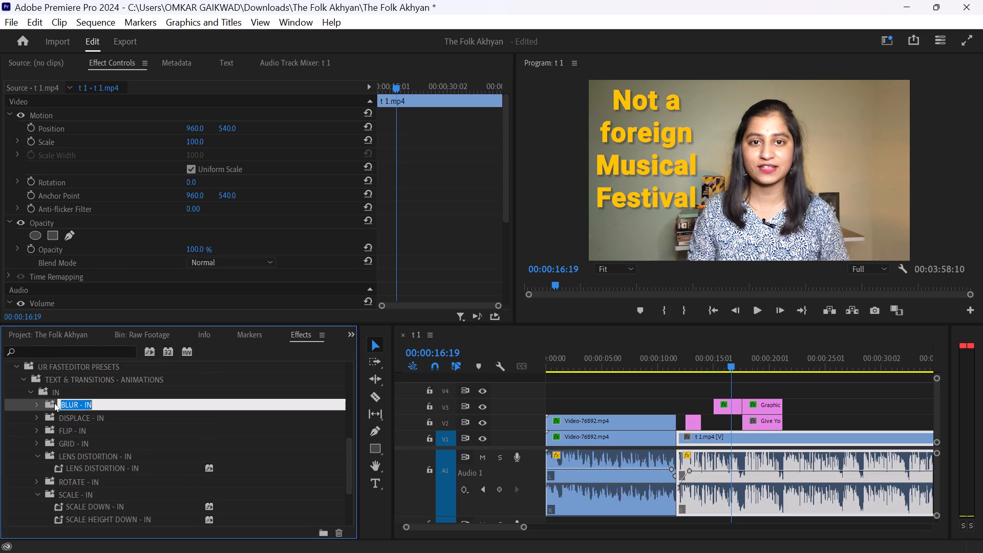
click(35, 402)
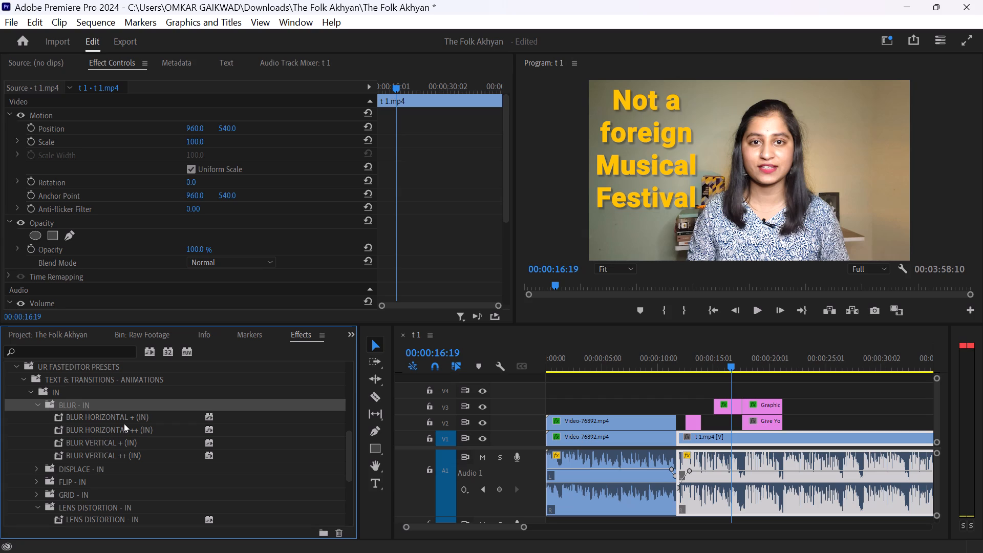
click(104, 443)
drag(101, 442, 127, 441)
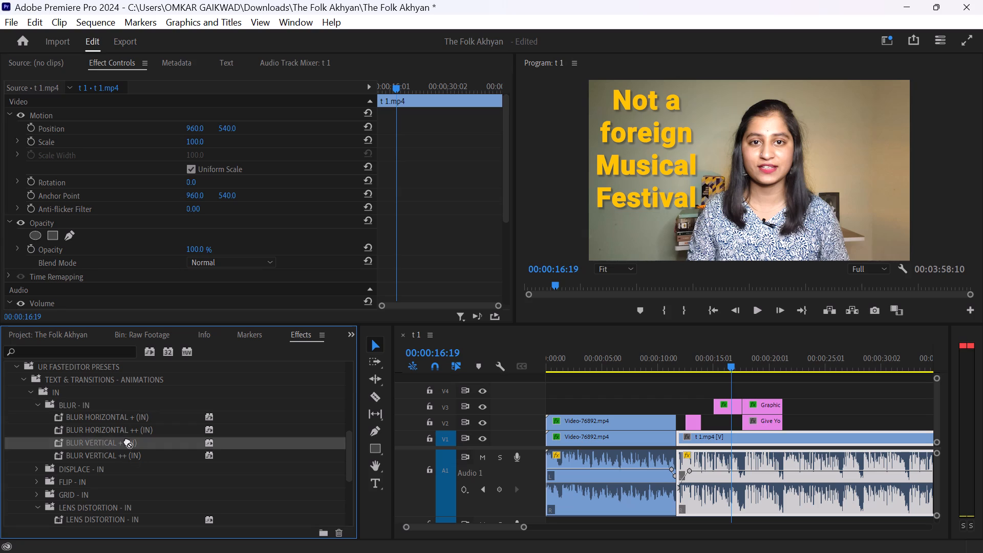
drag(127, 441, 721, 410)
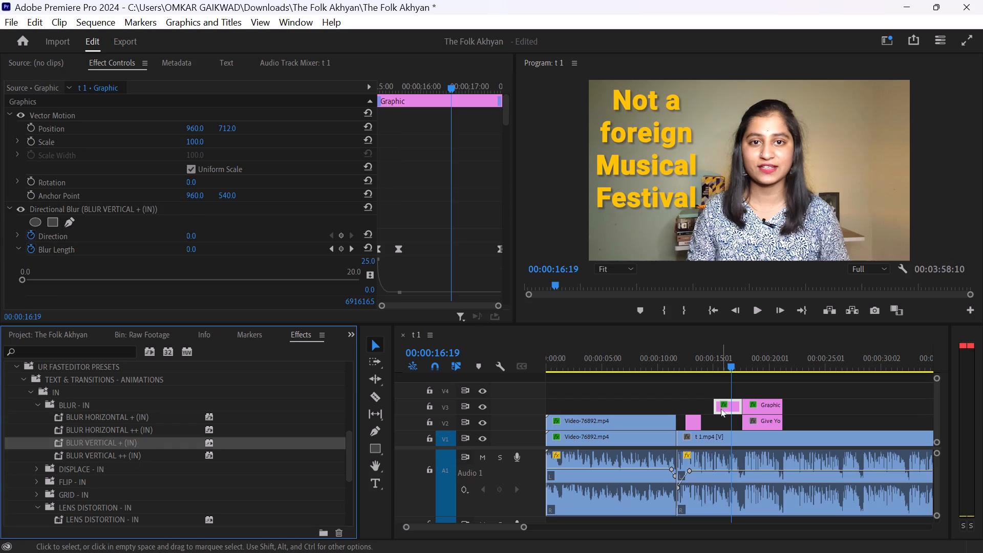
Preview the title's vertical blur entrance from just before the title clip starts, replaying it from about 00:00:14:18.
click(704, 358)
key(space)
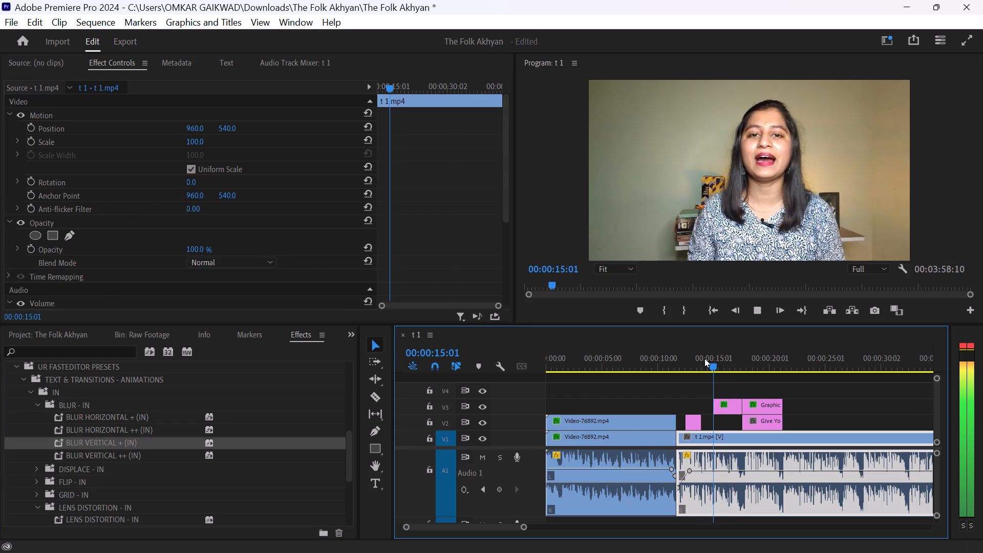
click(704, 358)
key(space)
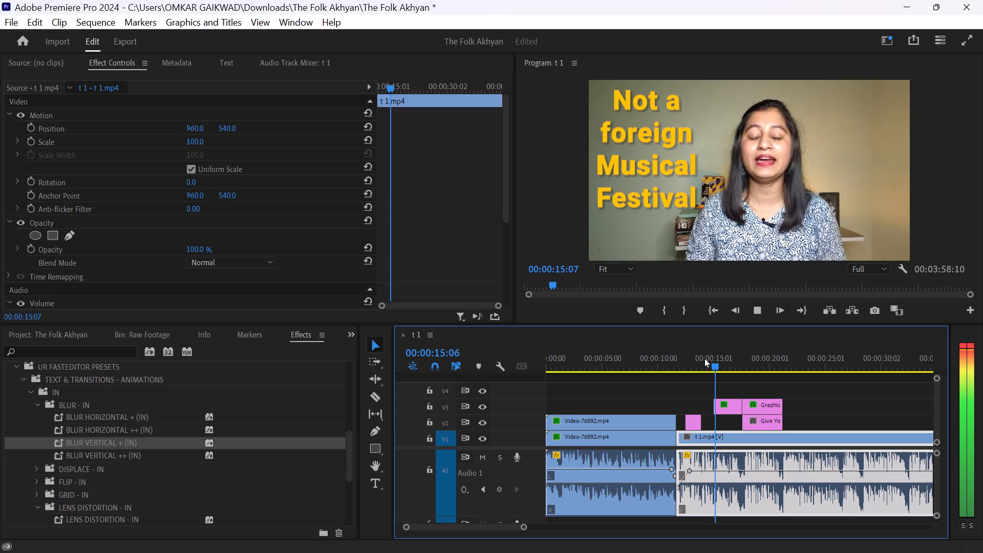
key(space)
click(710, 361)
key(space)
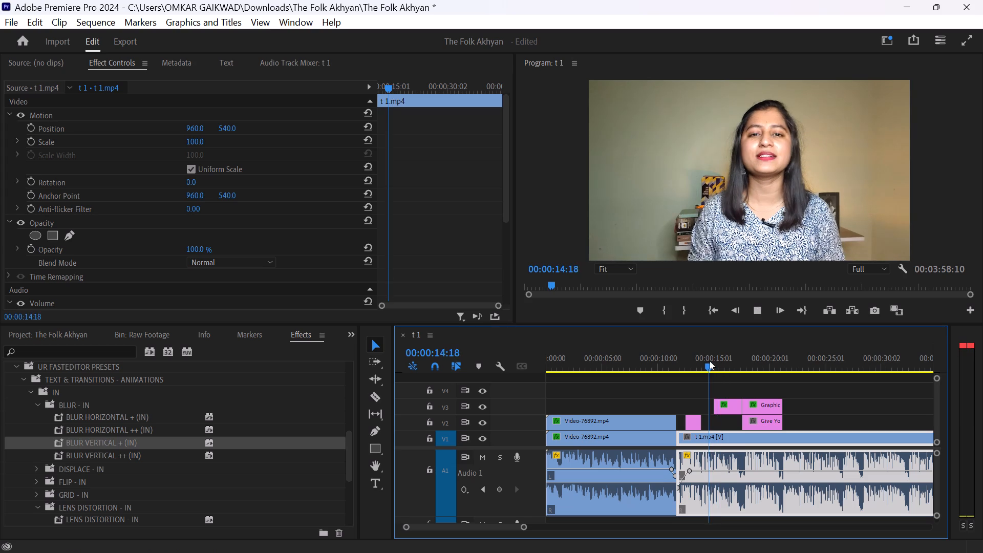
key(space)
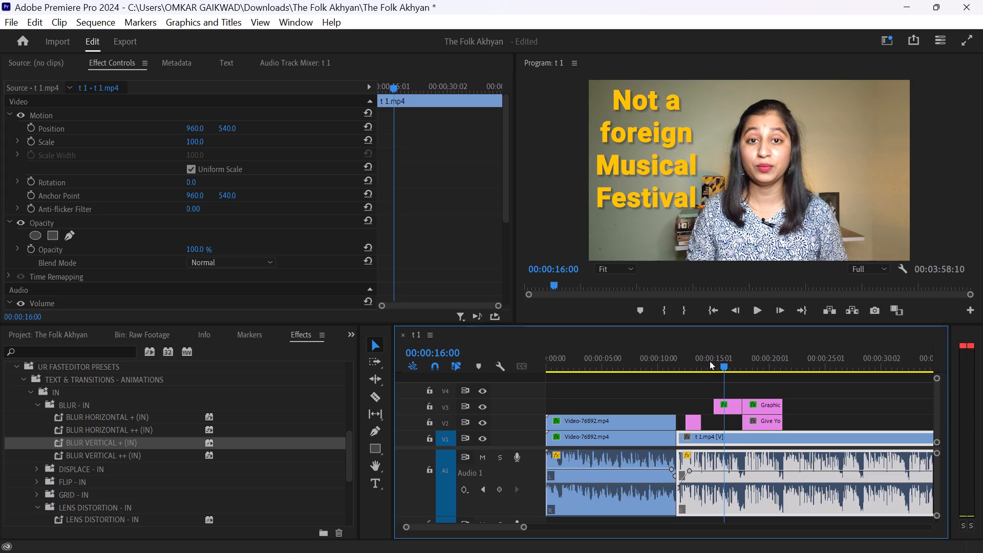
key(space)
key(space)
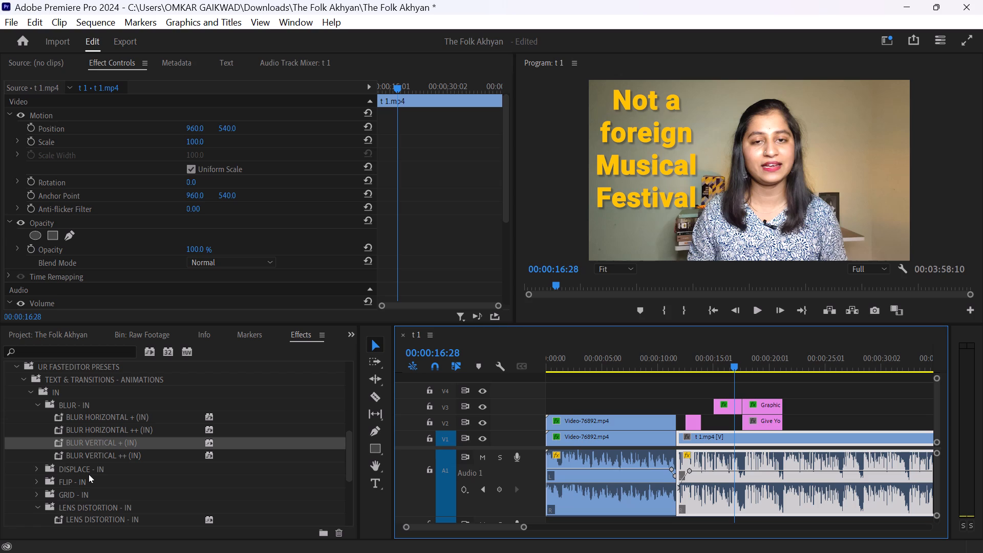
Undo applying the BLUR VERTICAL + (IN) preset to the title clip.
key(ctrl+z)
Apply the BLUR HORIZONTAL ++ (IN) preset to the "Not a foreign Musical Festival" title clip on V3.
click(113, 432)
drag(113, 432, 722, 407)
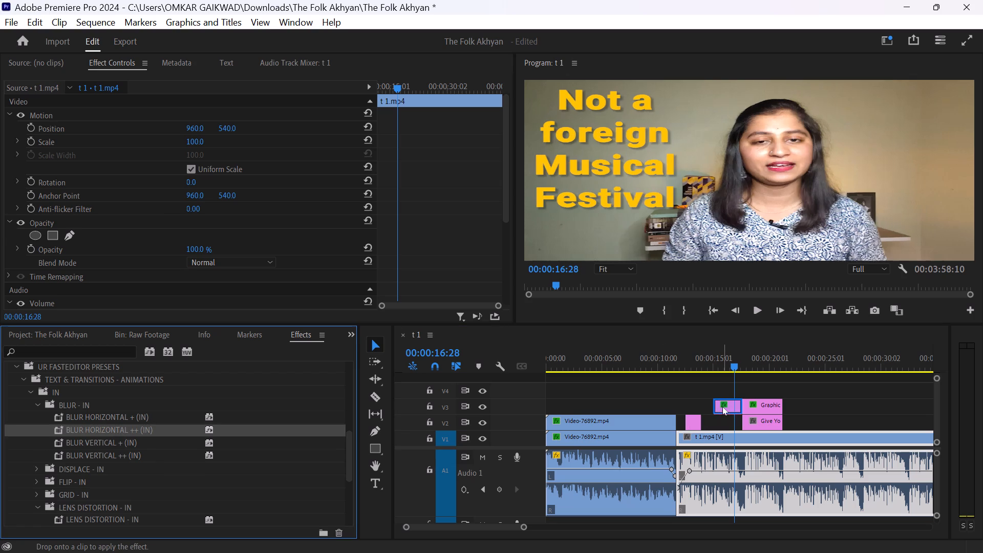
Preview the title's horizontal blur entrance from just before the title clip starts.
click(711, 360)
key(space)
click(711, 360)
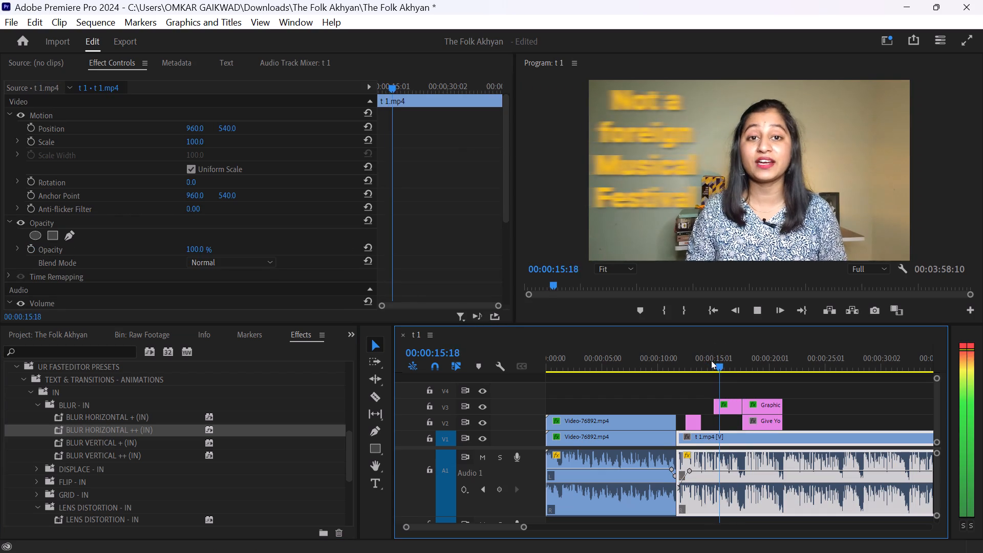
key(space)
Shorten the title's horizontal blur by moving the final Blur Length keyframe from the clip's end to shortly after its start.
click(722, 414)
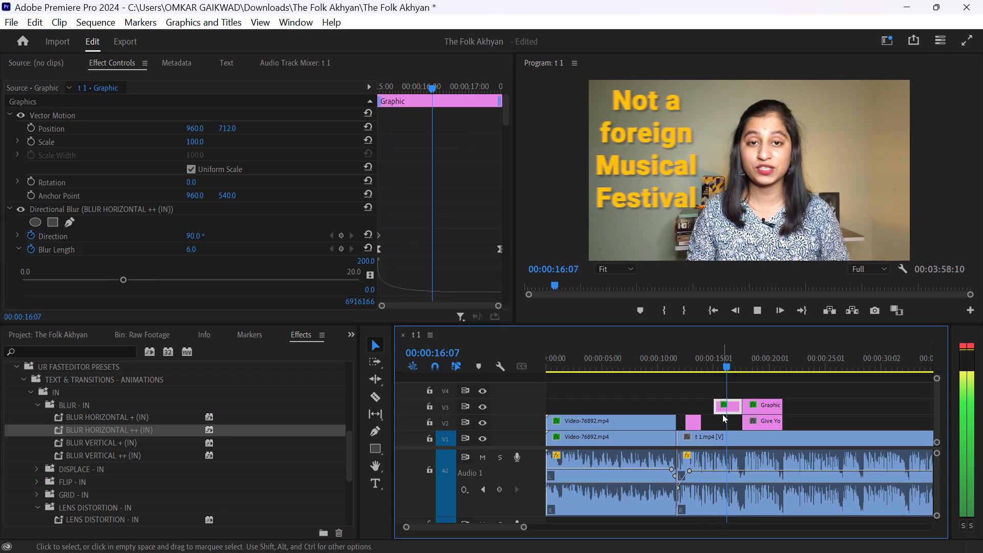
key(space)
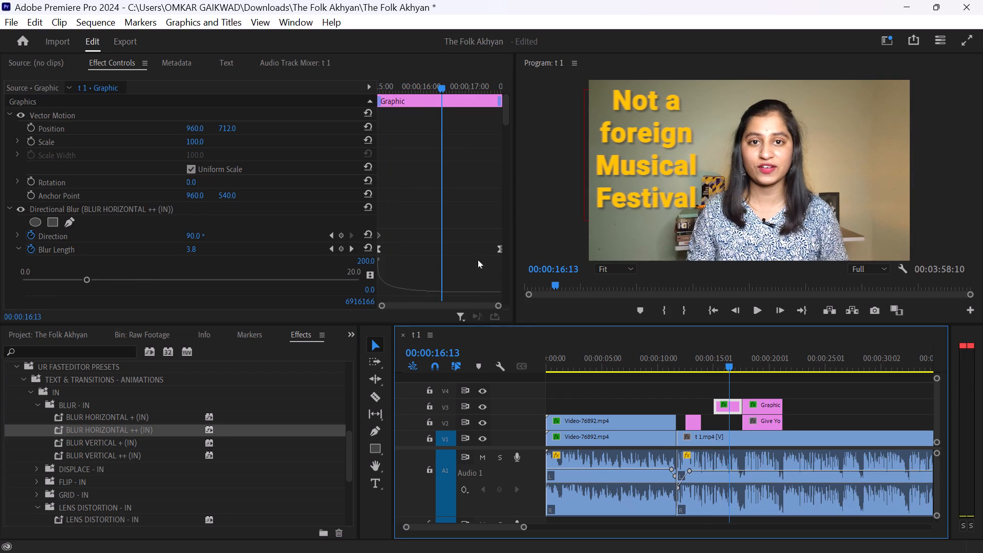
drag(498, 247, 398, 247)
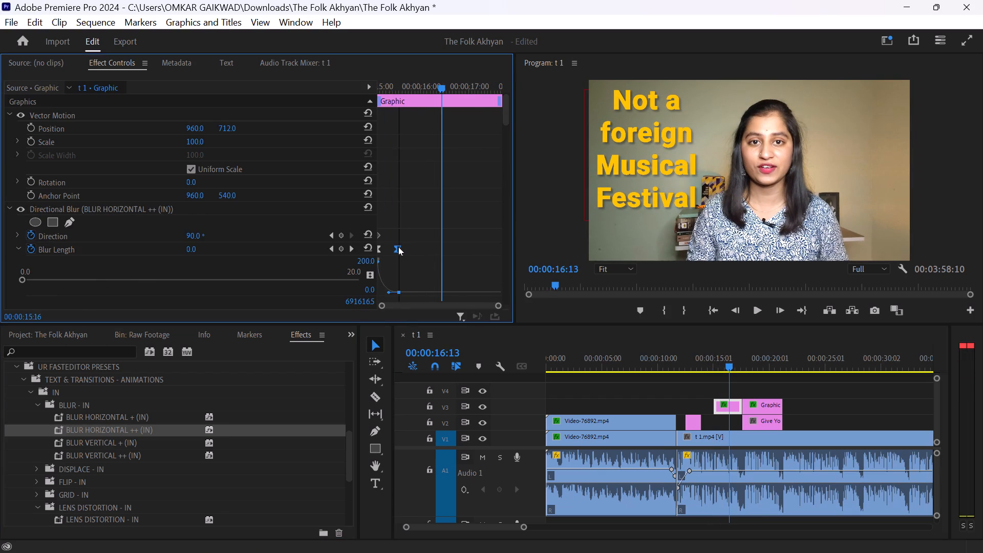
drag(398, 247, 387, 247)
Preview the title's shortened horizontal blur entrance from about 00:00:14:19.
click(710, 371)
key(space)
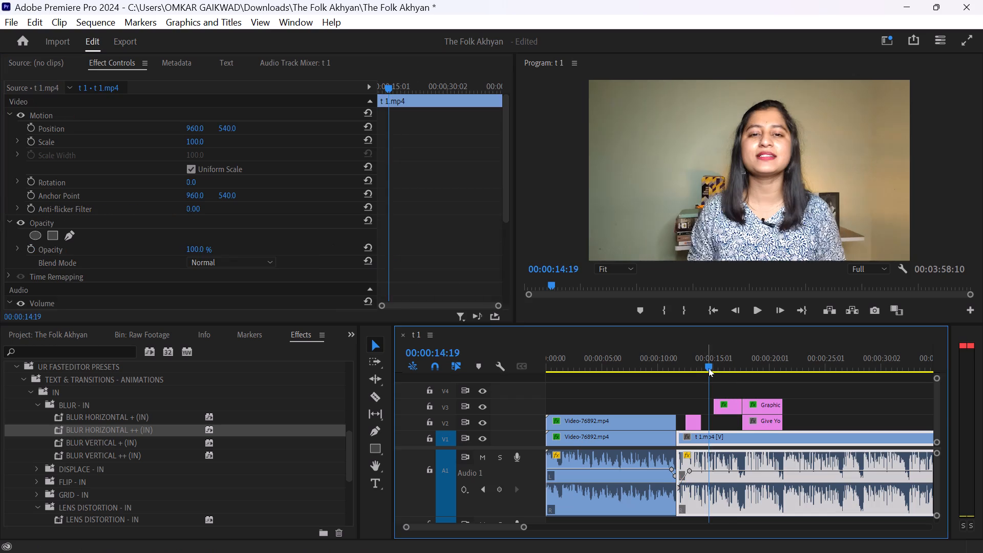
click(707, 367)
key(space)
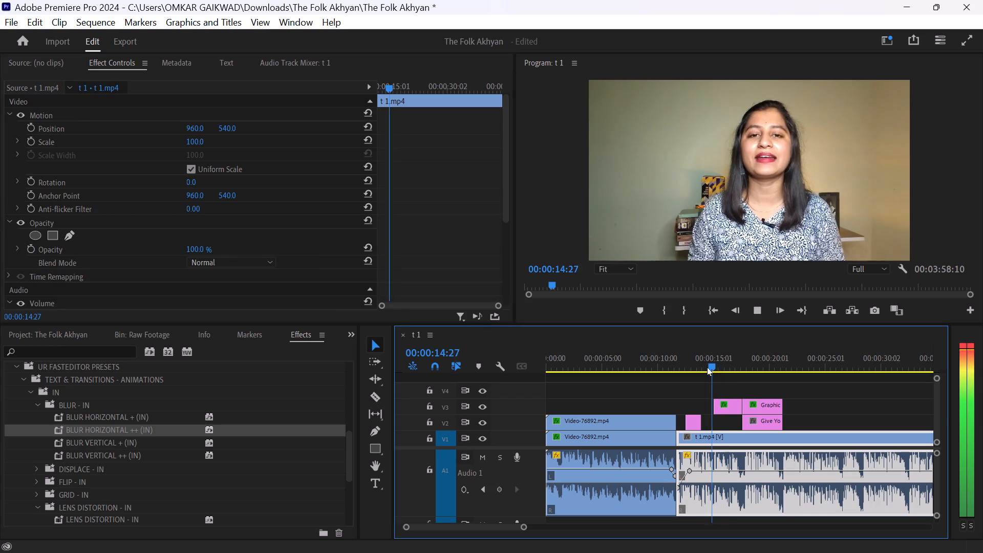
key(space)
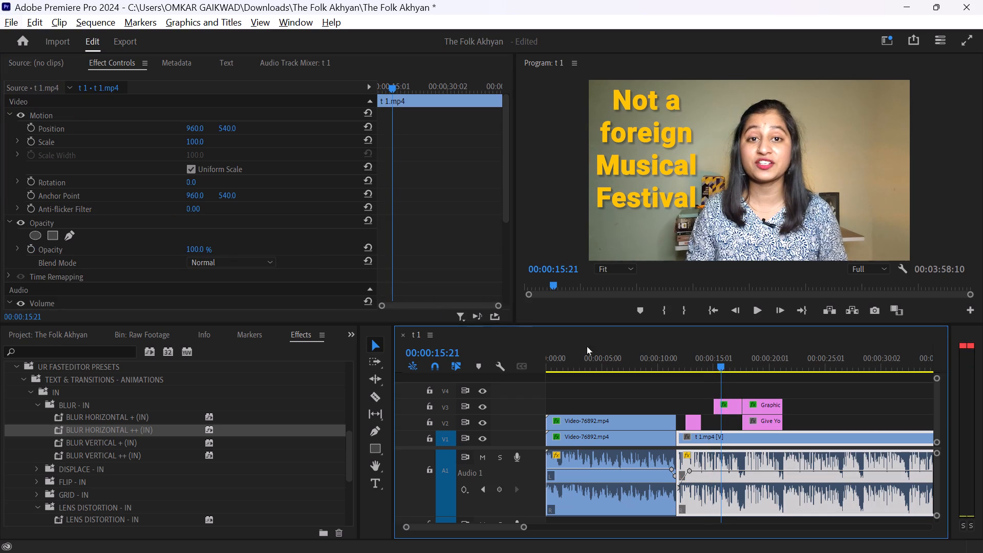
Move the title clip's final Blur Length keyframe slightly earlier, closer to the first keyframe, for a faster blur.
click(727, 407)
alt+scroll(401, 247, up, 4)
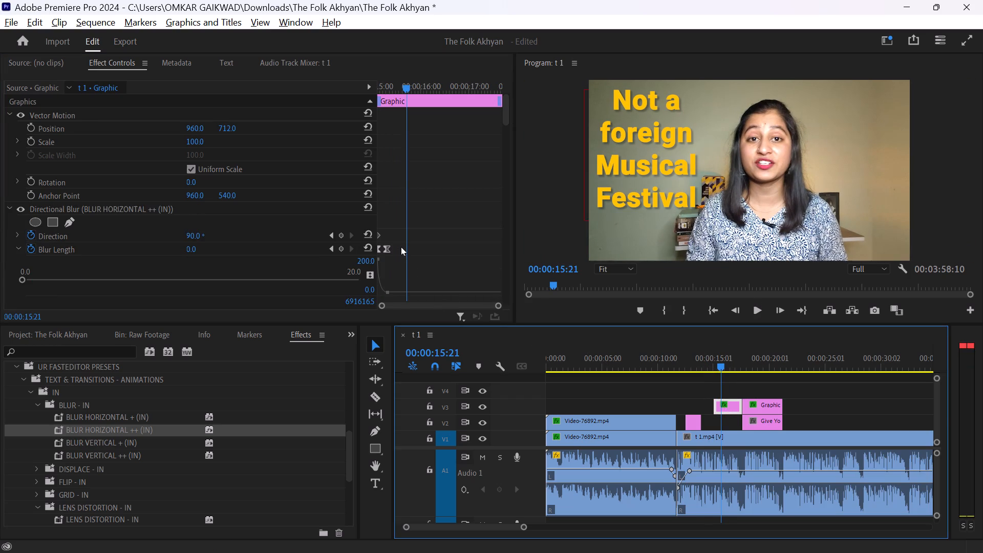
alt+scroll(401, 247, up, 2)
click(386, 250)
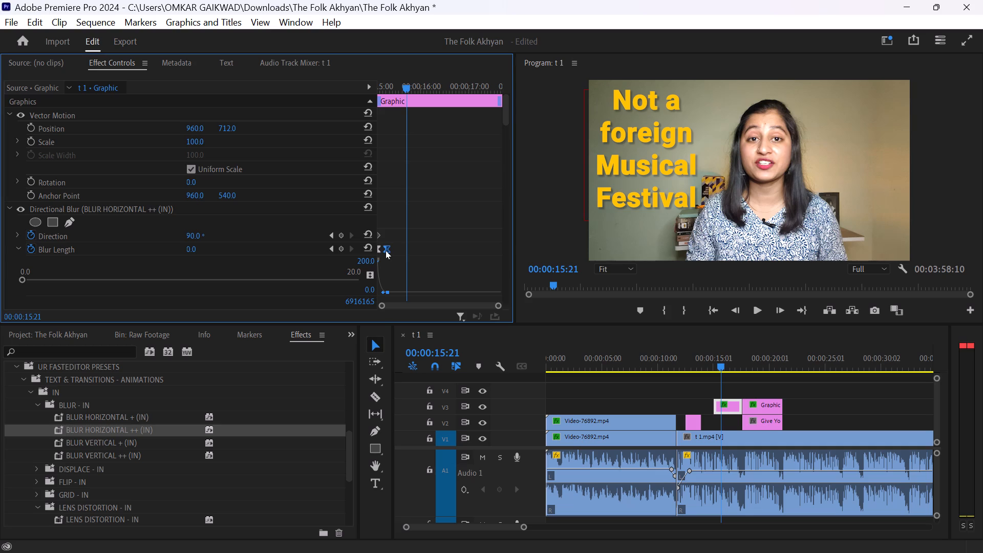
Preview the title's faster horizontal blur entrance from just before the title clip starts.
click(696, 360)
key(space)
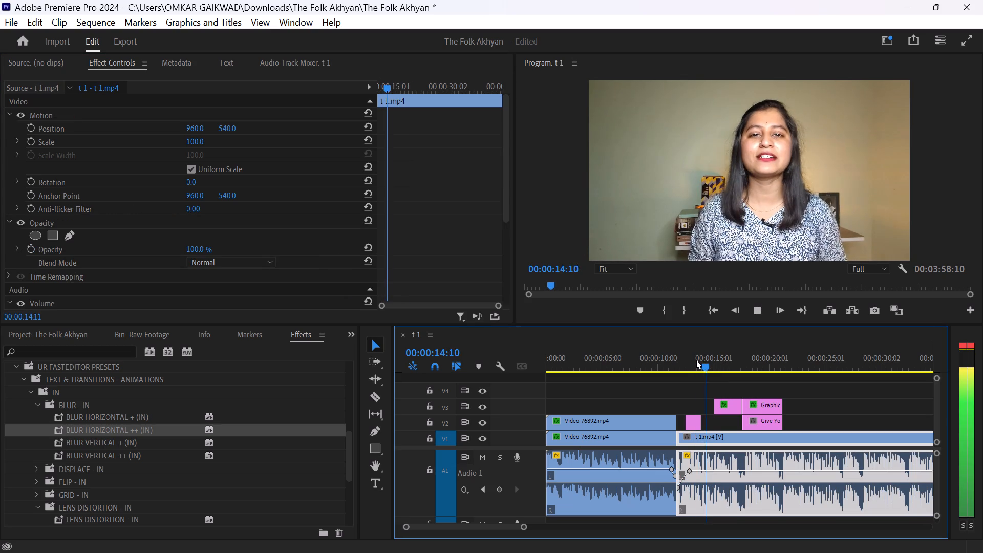
key(space)
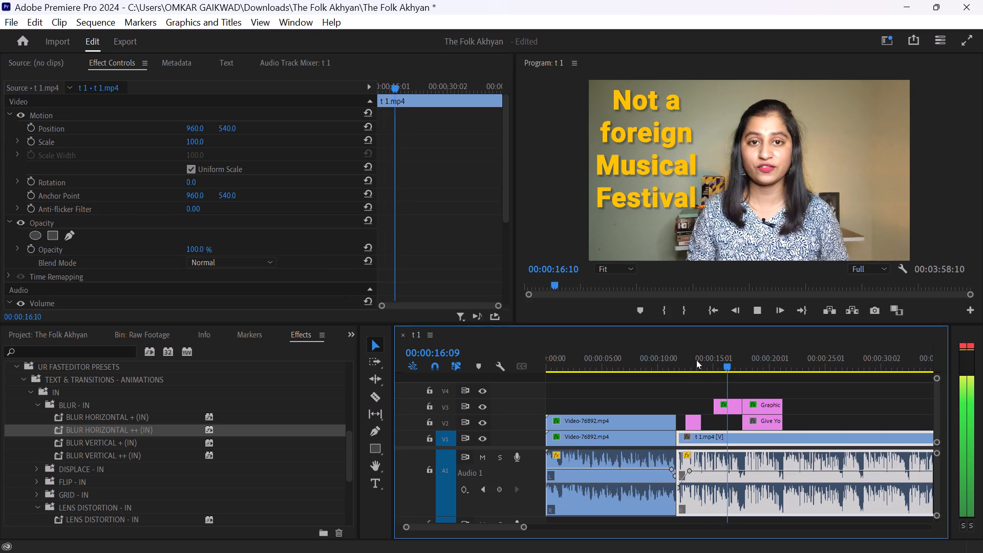
Examine the title's horizontal blur entrance frame by frame from 00:00:15:01 to 00:00:15:06.
drag(724, 360, 713, 361)
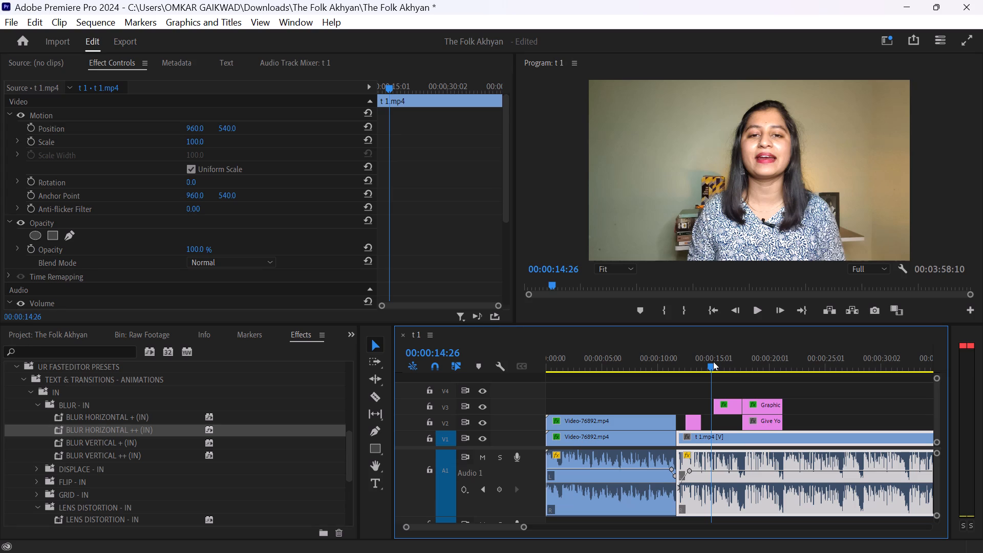
drag(713, 361, 718, 361)
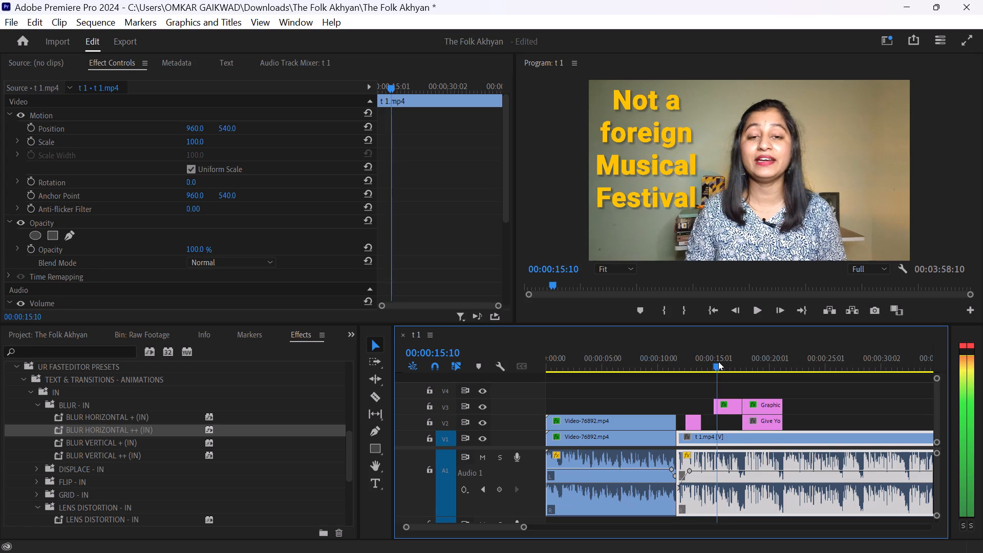
drag(718, 361, 715, 361)
key(Right)
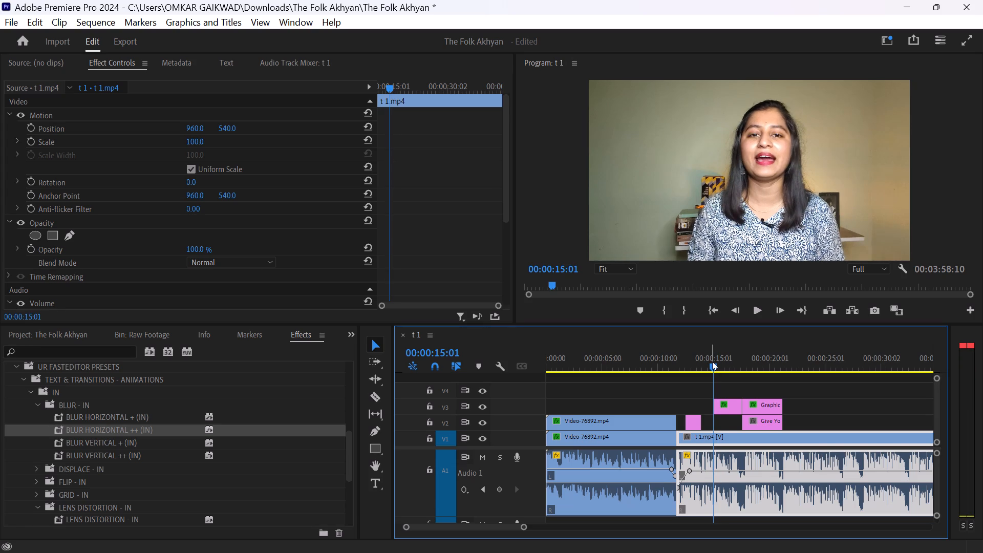
key(Right)
key(Right)
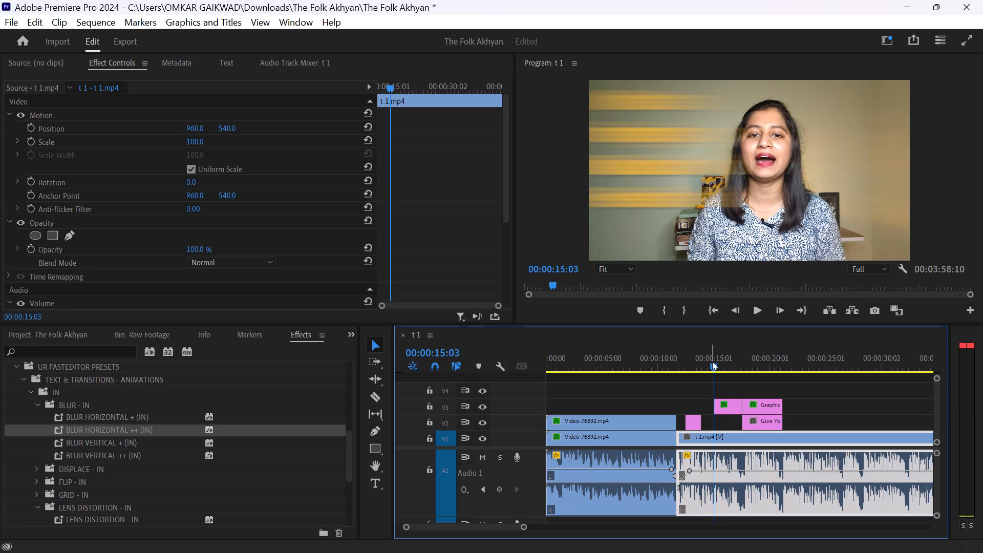
key(Right)
key(Right)
key(Right)
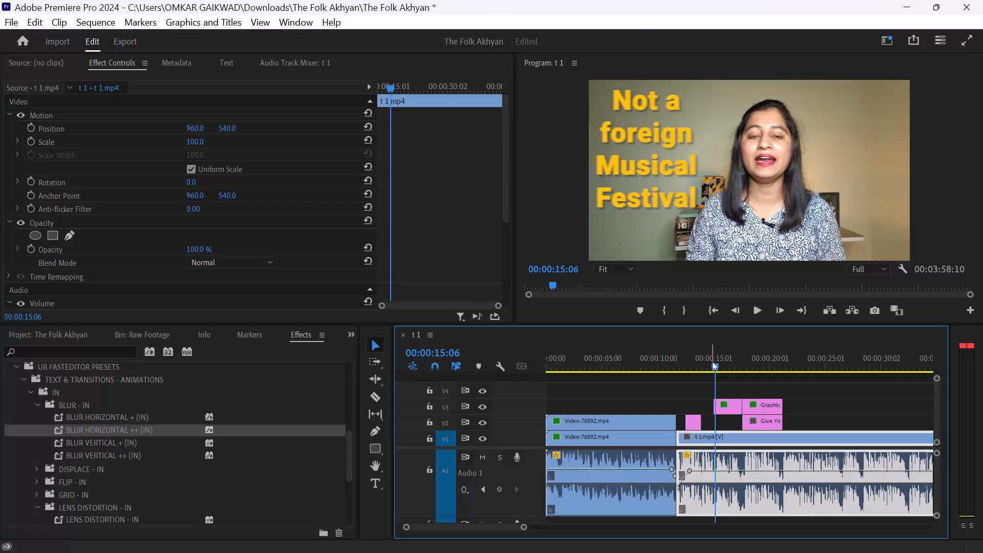
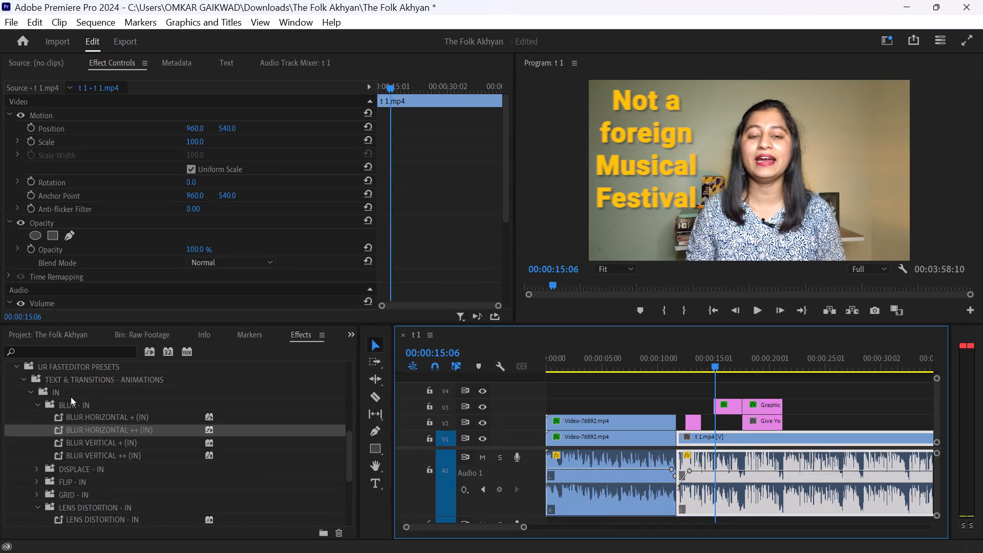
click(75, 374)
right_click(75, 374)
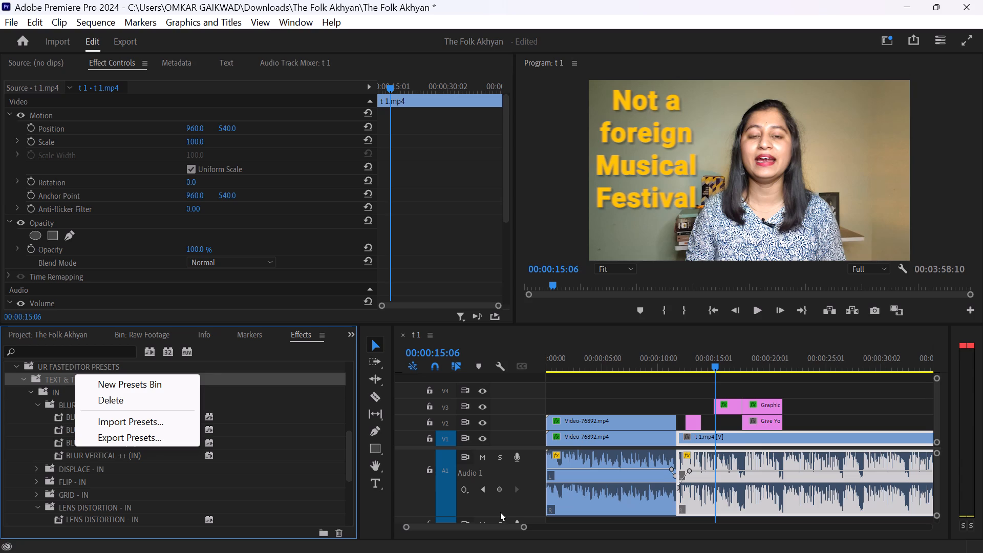
Switch to the Brave browser and close the tab showing the oil-lamp image.
click(597, 535)
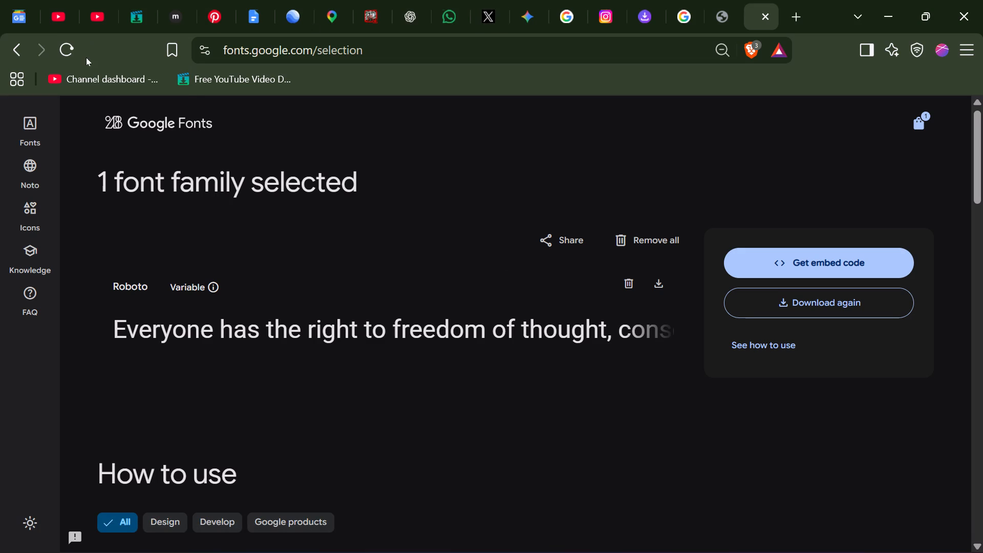
click(738, 0)
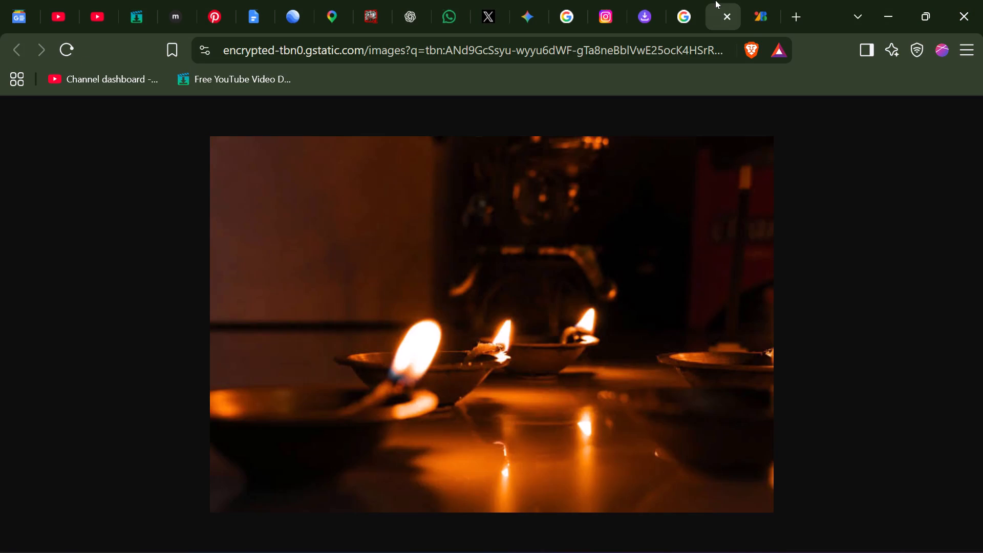
click(722, 11)
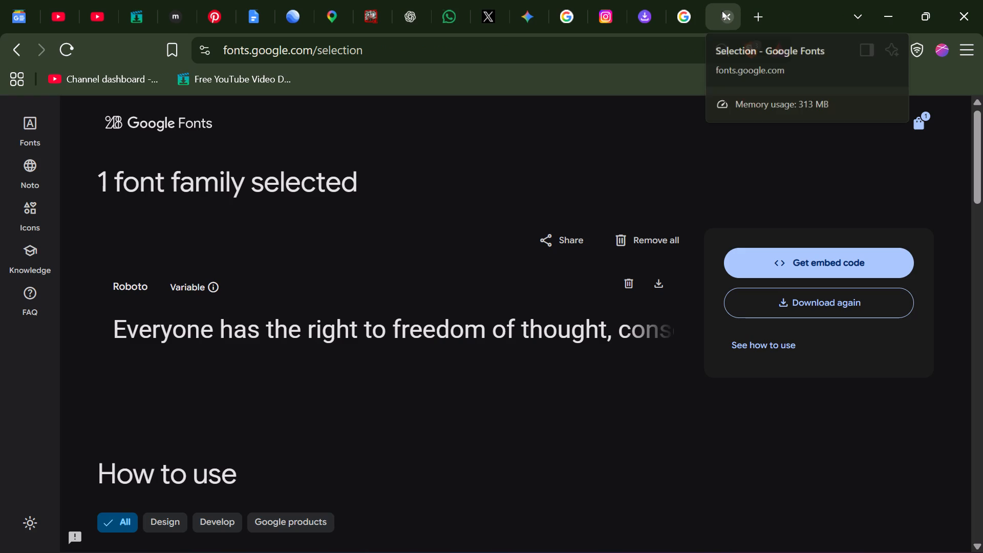
Search Google for "premiere pro plugins pack free download" in the tab holding the Indian festival image search.
click(685, 11)
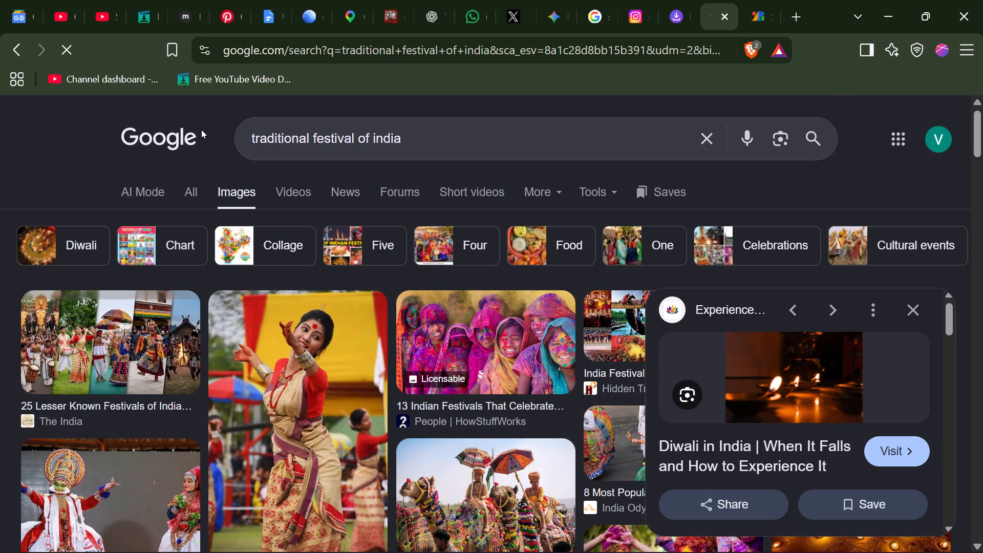
click(177, 130)
click(368, 256)
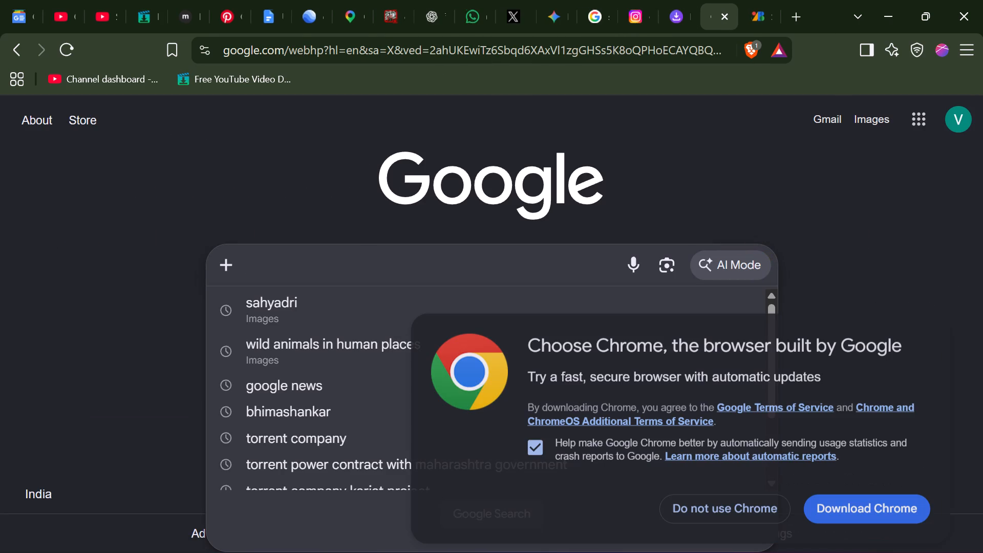
text(pre)
click(367, 256)
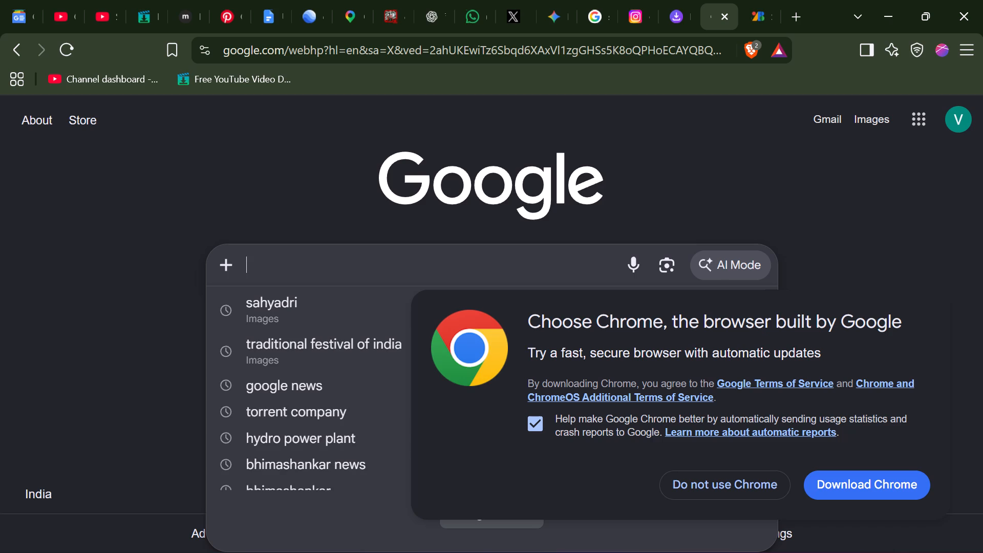
text(premier pro pl)
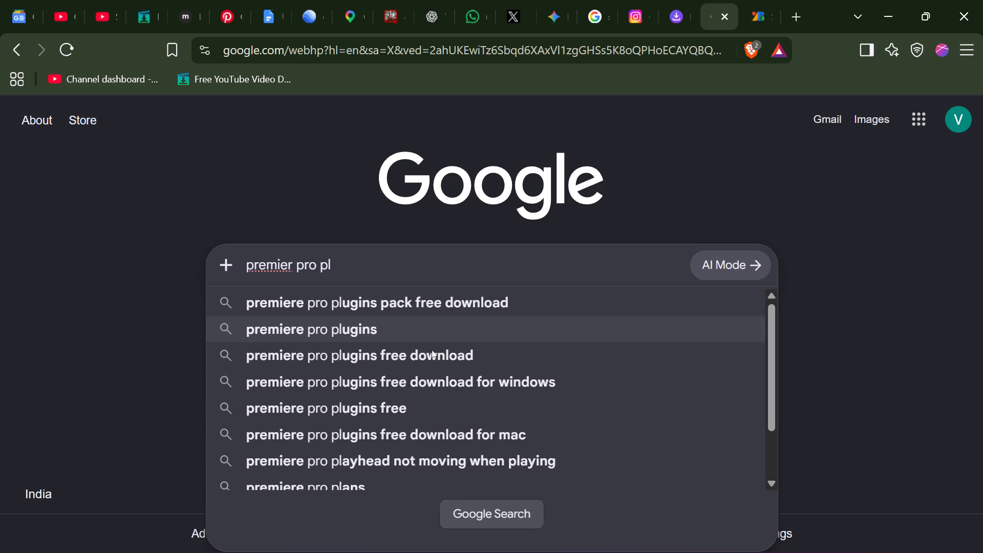
click(455, 304)
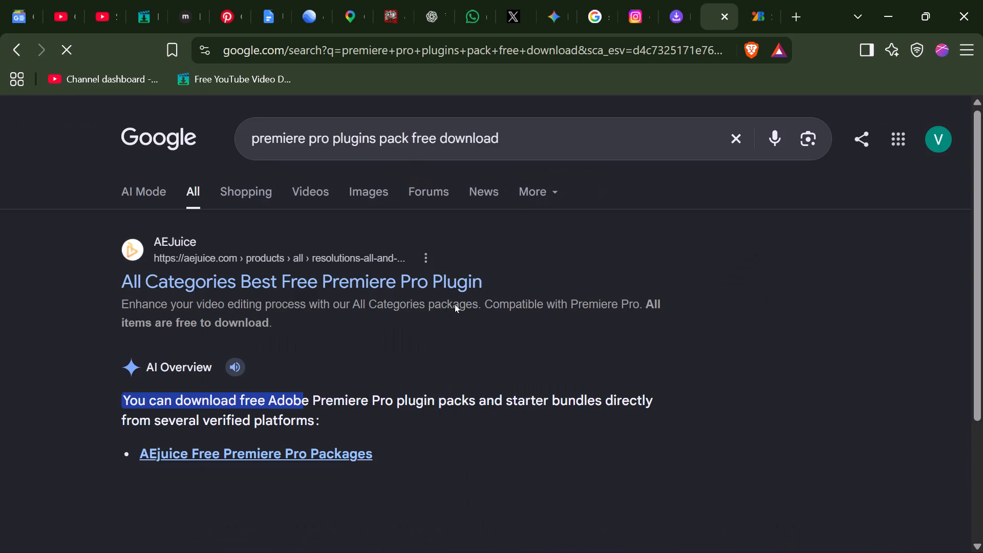
Open AEJuice's "All Categories Best Free Premiere Pro Plugin" result and look through the free packages on its first page.
click(226, 290)
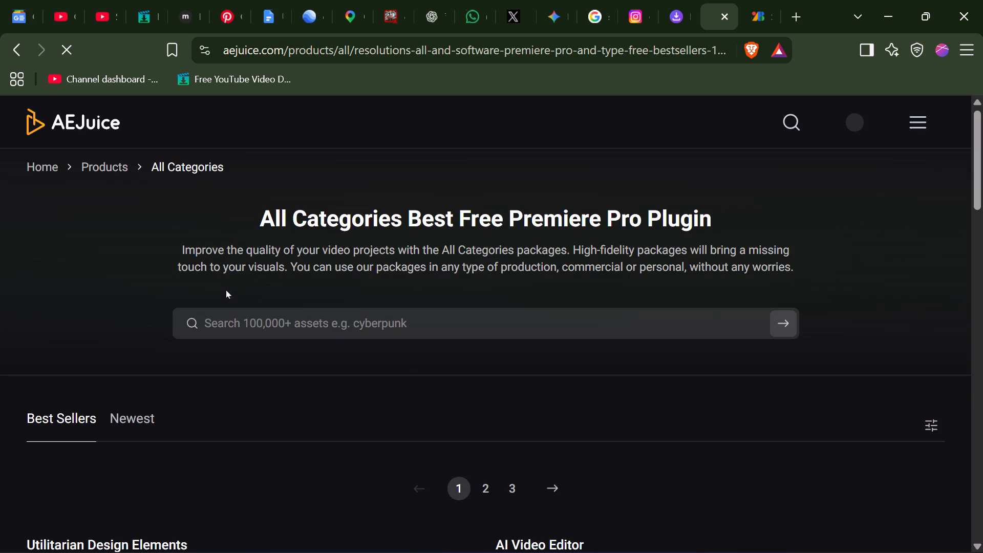
scroll(226, 290, down, 2)
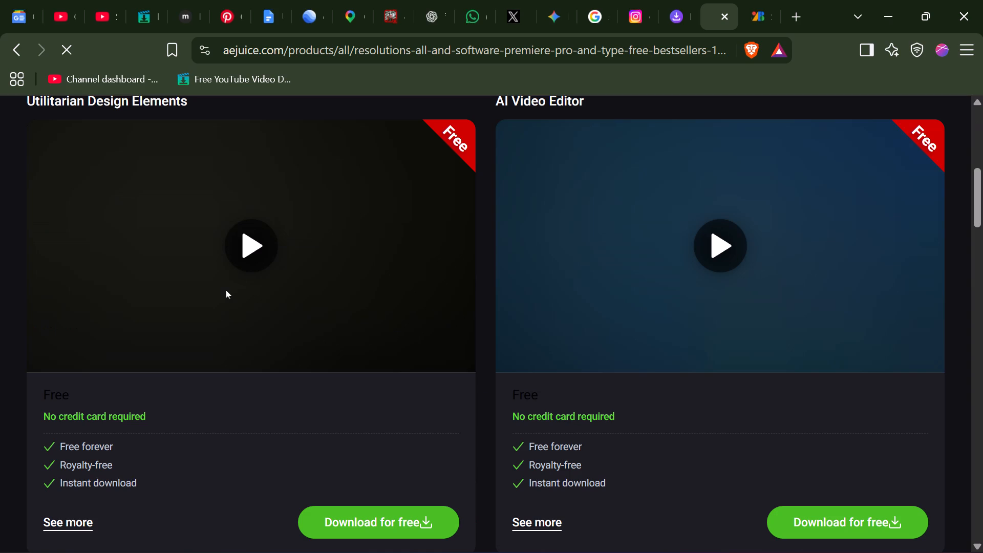
scroll(226, 290, down, 2)
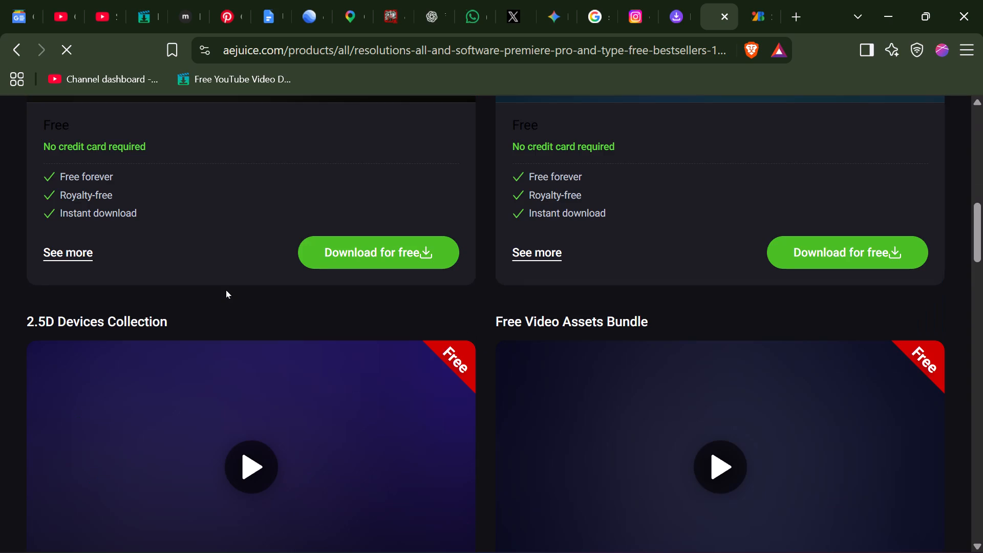
scroll(226, 290, down, 3)
scroll(226, 290, up, 2)
scroll(226, 290, down, 1)
scroll(226, 290, up, 8)
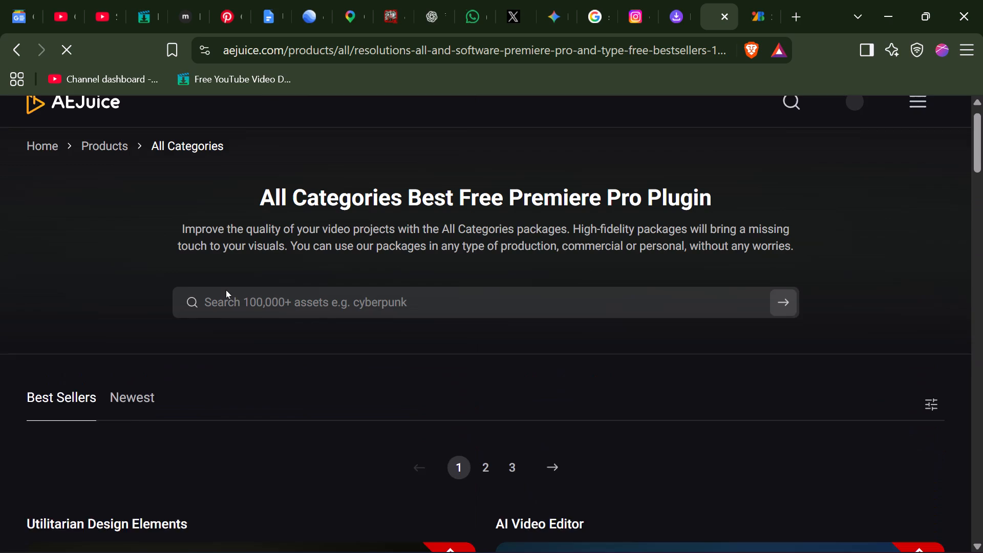
scroll(226, 290, down, 2)
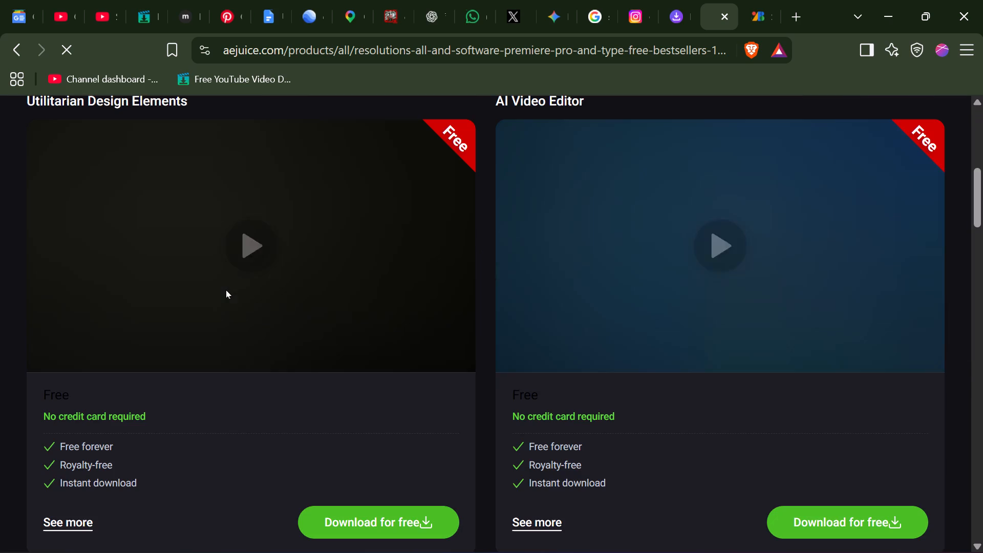
scroll(226, 290, down, 2)
scroll(226, 290, up, 1)
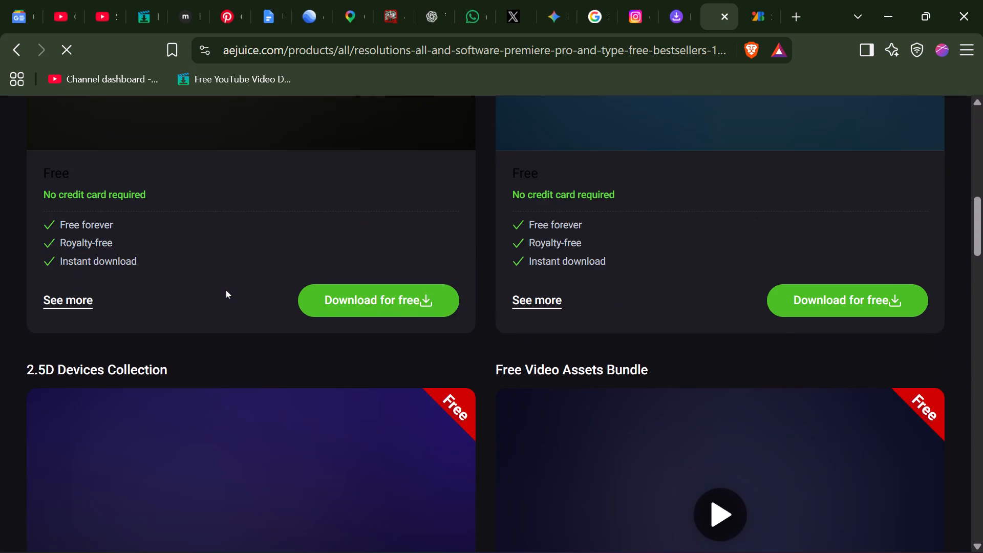
scroll(226, 290, up, 1)
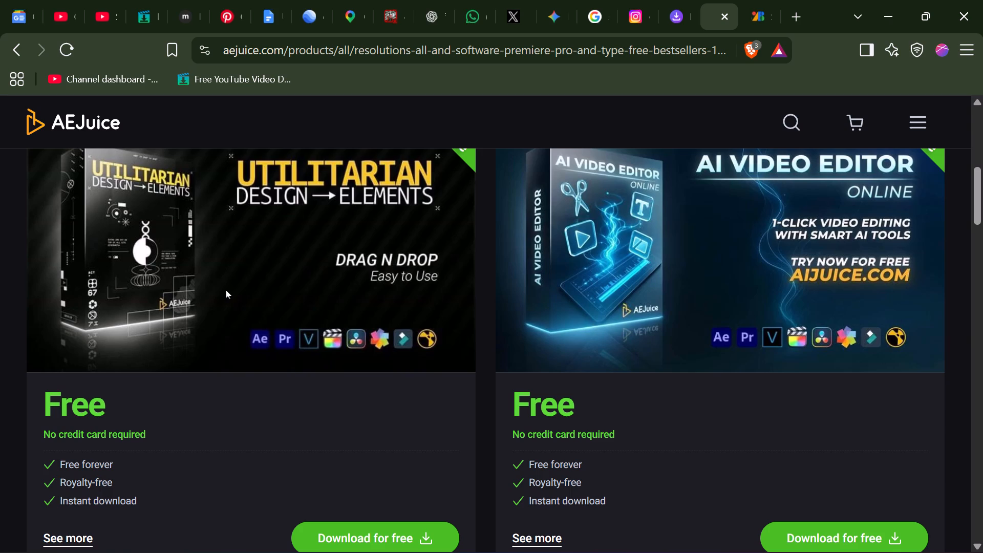
scroll(226, 290, down, 1)
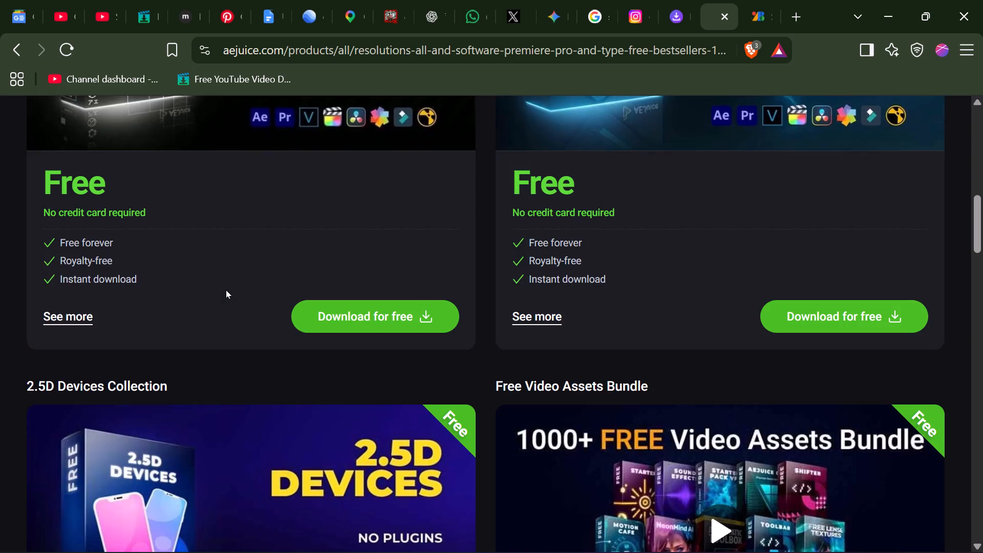
scroll(226, 290, down, 1)
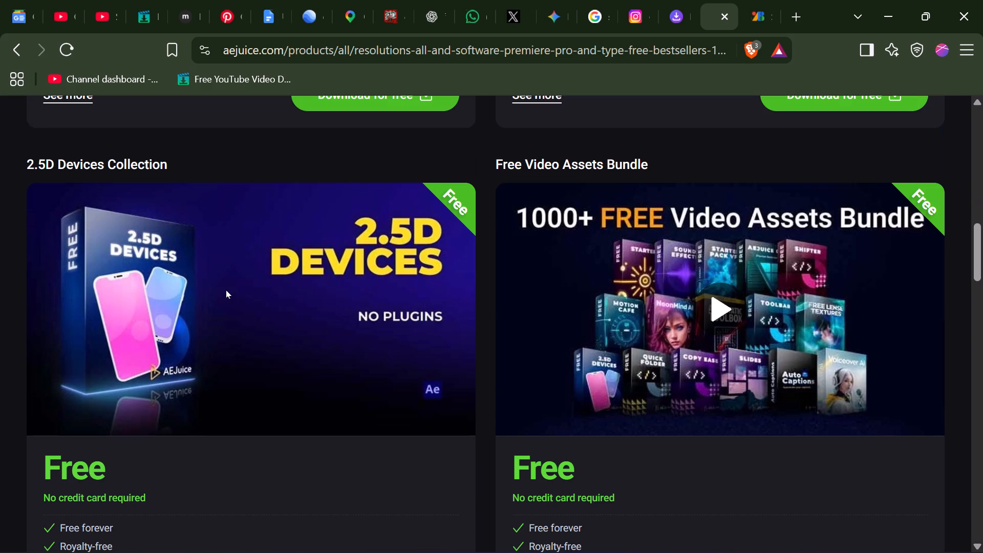
scroll(226, 290, down, 4)
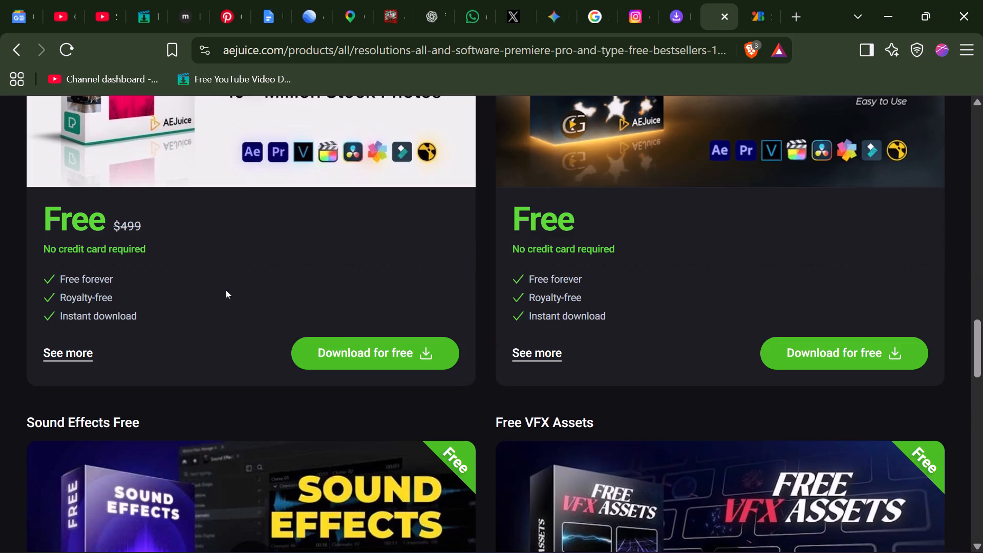
scroll(226, 290, up, 2)
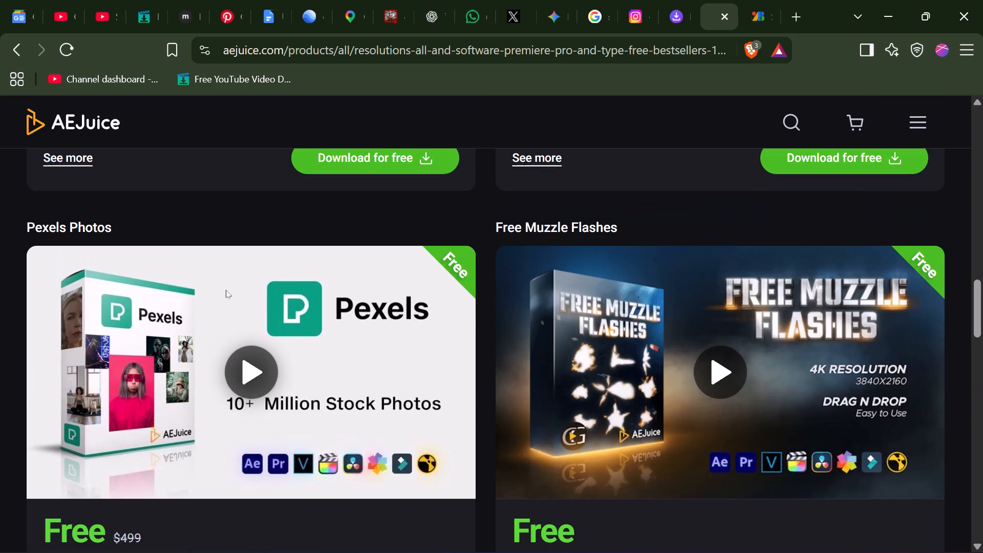
scroll(226, 290, down, 1)
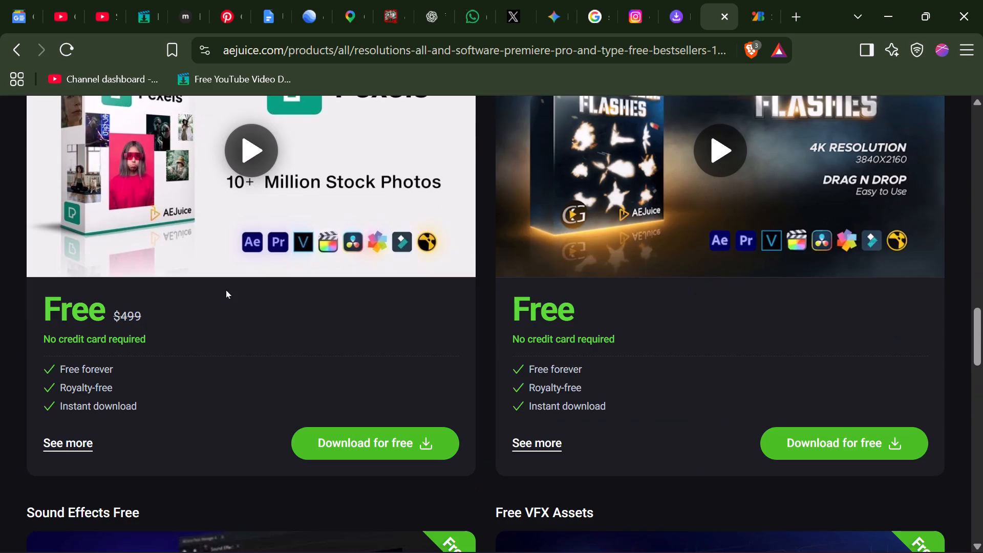
scroll(226, 290, down, 1)
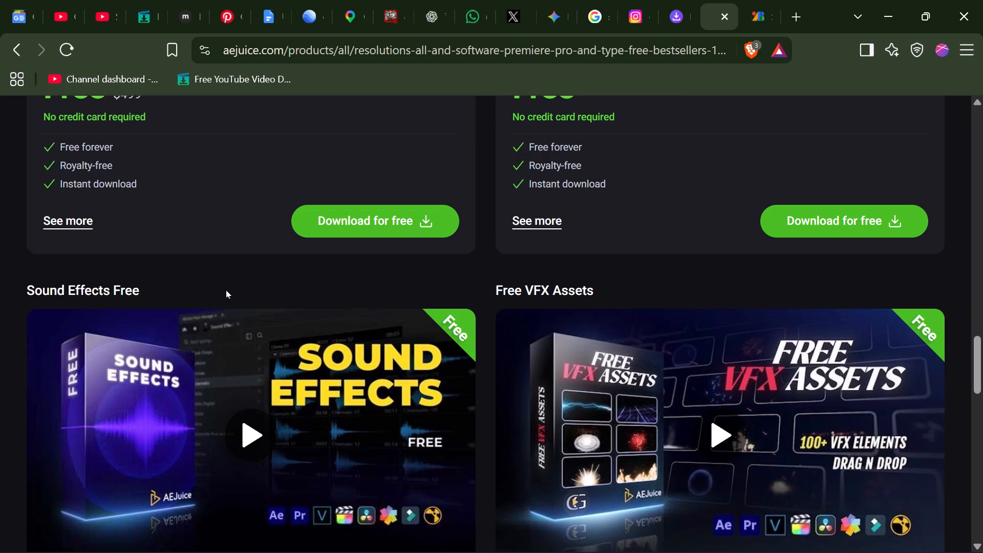
scroll(226, 290, down, 1)
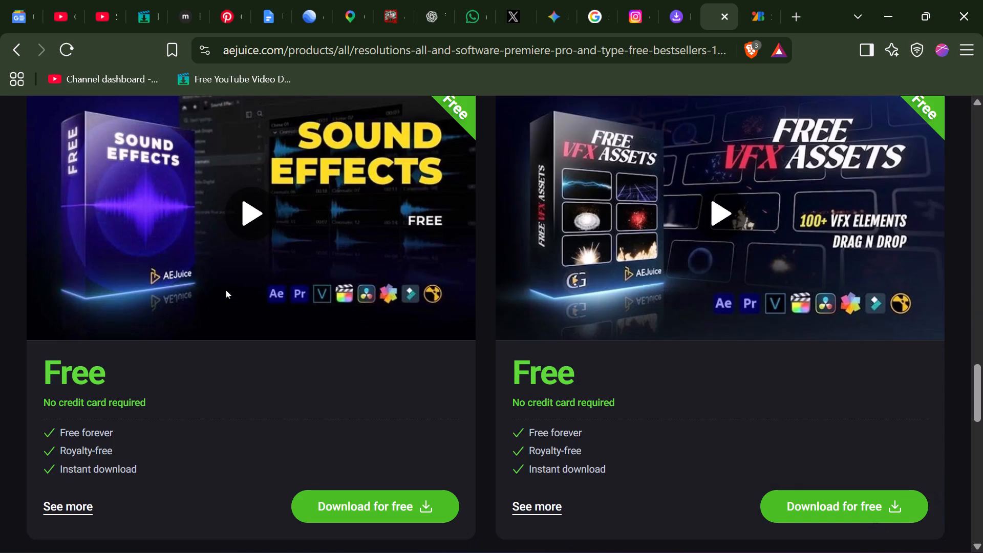
scroll(226, 290, down, 2)
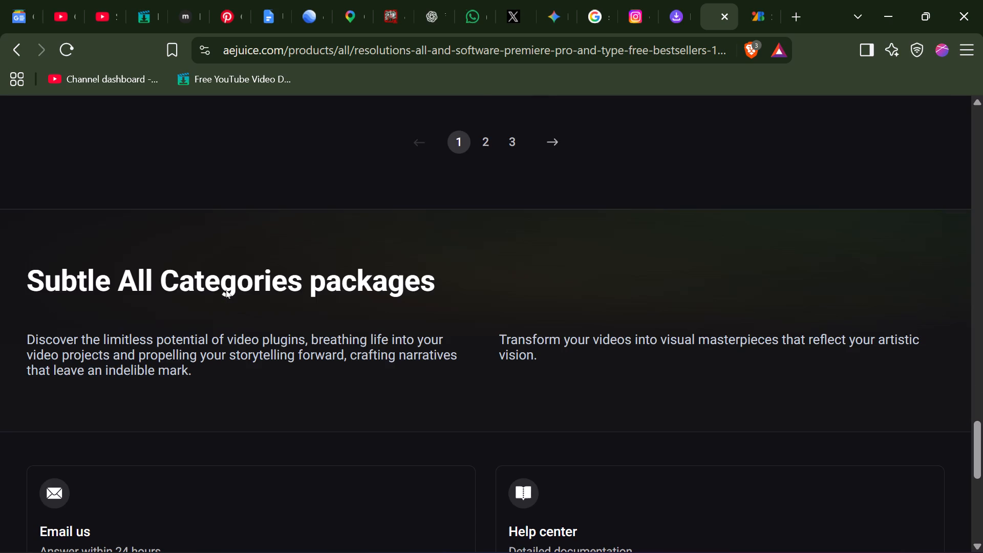
Return to the search results and watch the YouTube video "6 FREE Premiere Pro Plugins That Actually Save You Time".
click(7, 39)
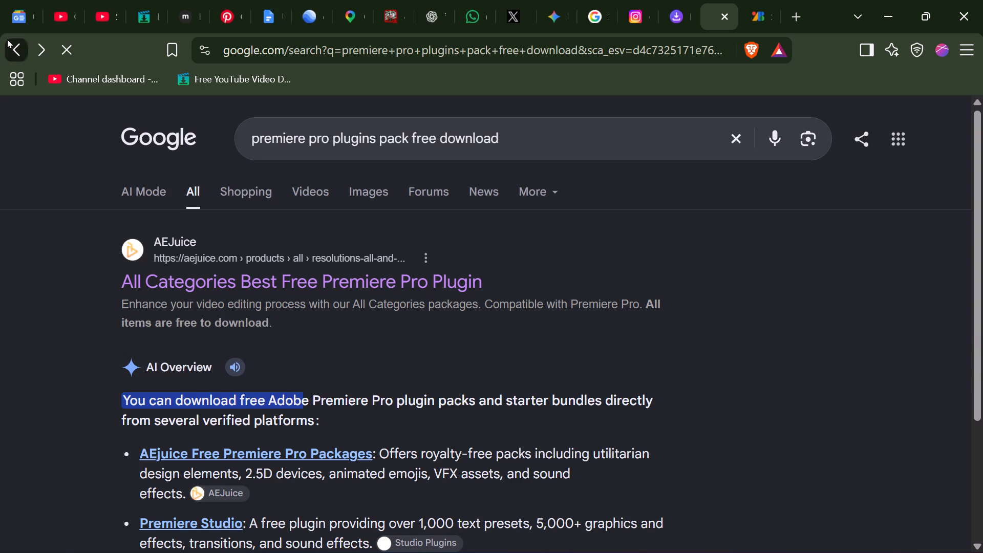
scroll(334, 329, down, 2)
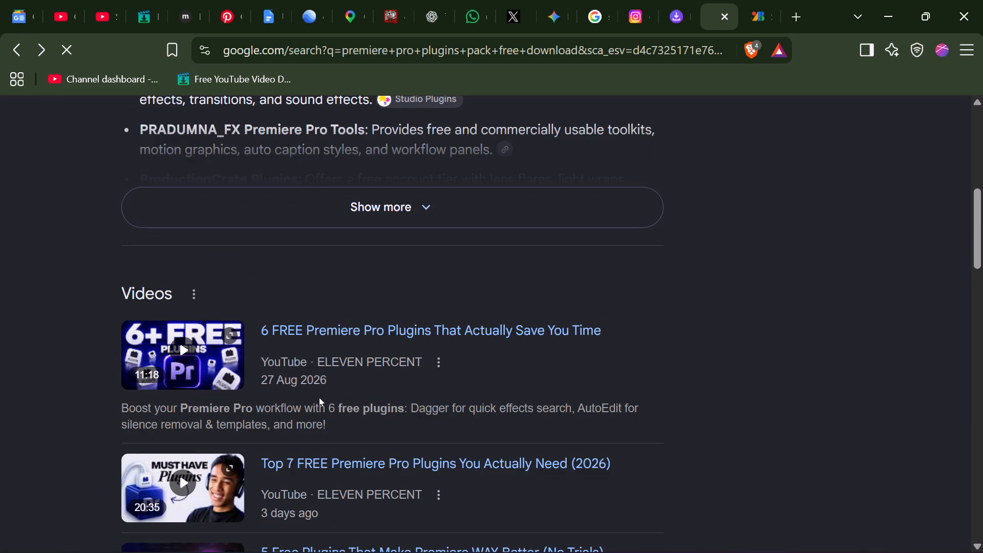
click(331, 326)
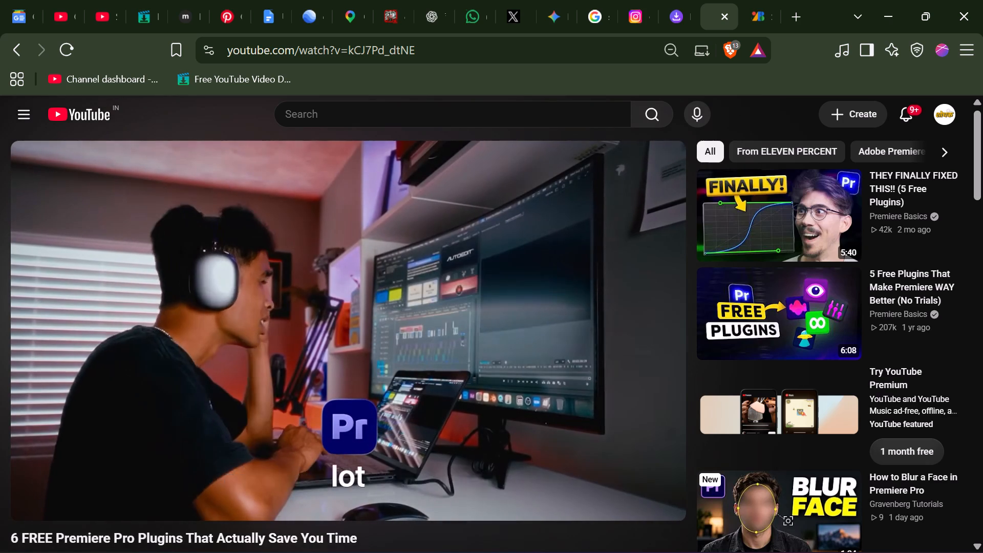
right_click(227, 352)
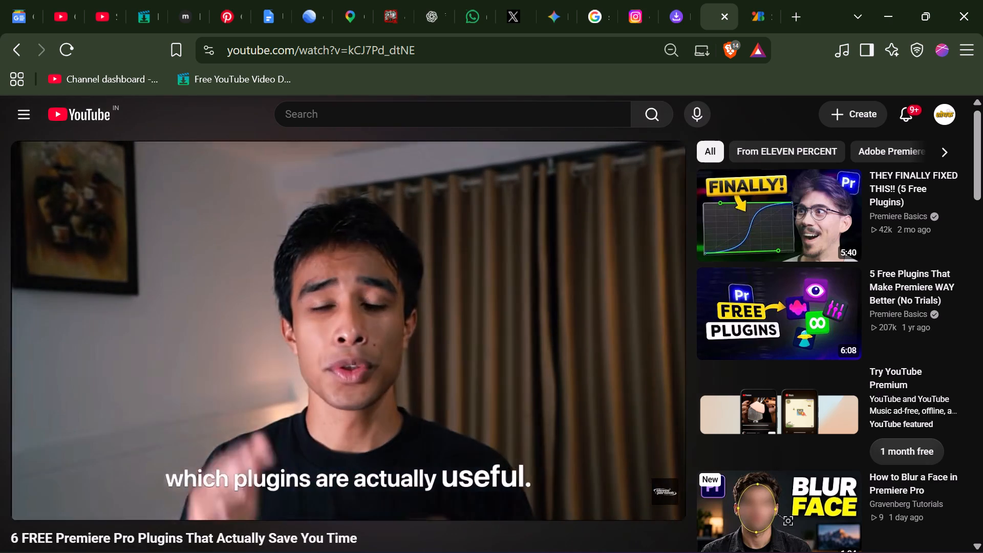
click(0, 368)
click(307, 355)
click(367, 384)
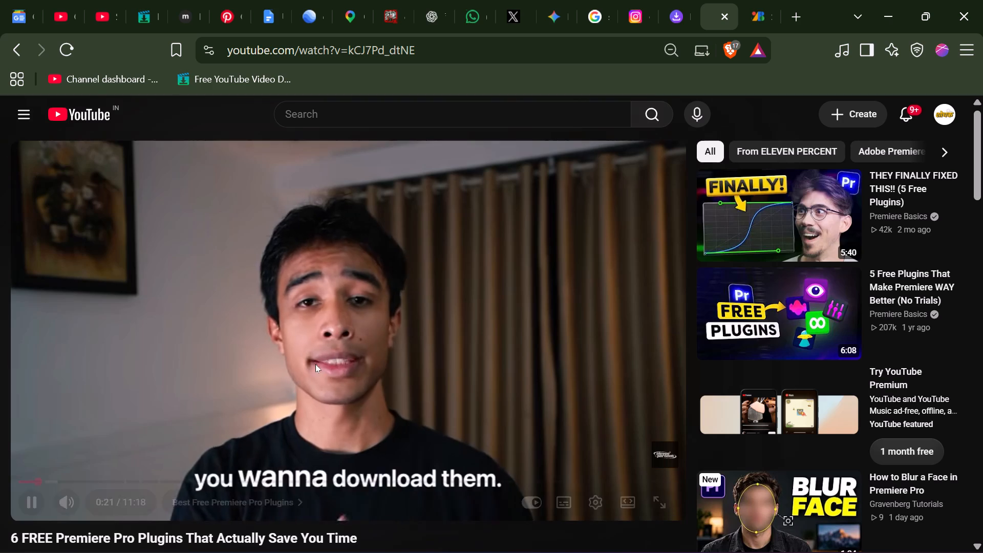
Examine the plugin video's description and comments area while it continues playing.
scroll(475, 370, down, 3)
scroll(489, 322, up, 1)
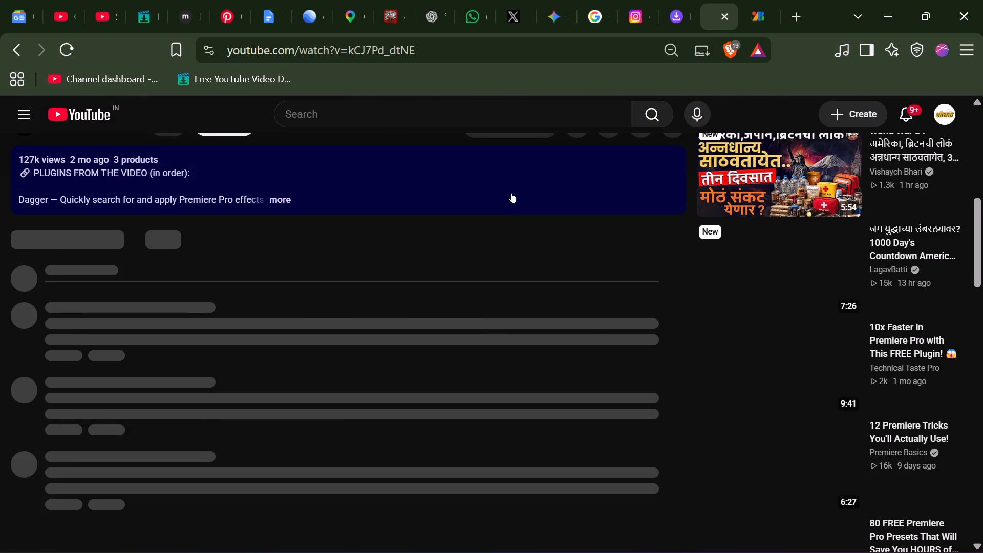
scroll(511, 193, up, 1)
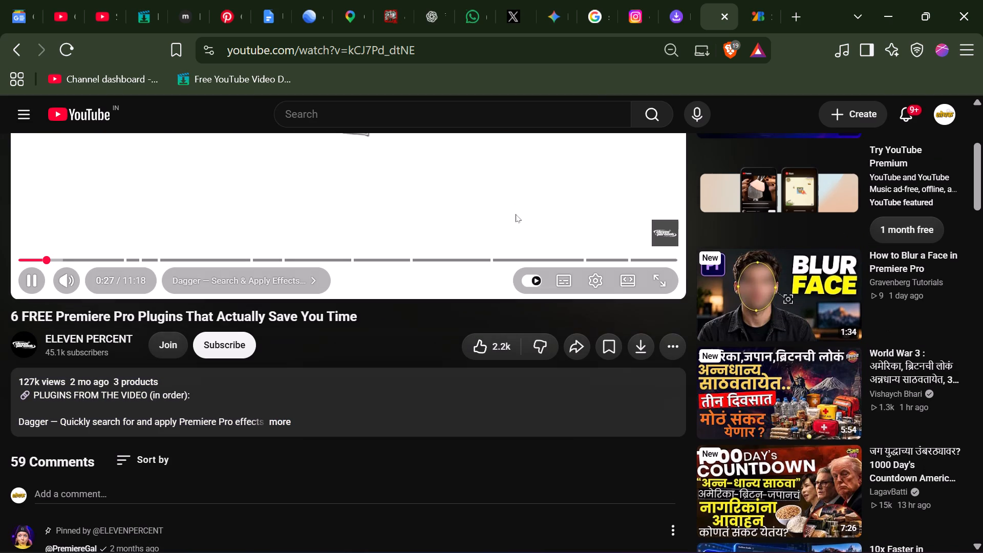
scroll(520, 226, up, 2)
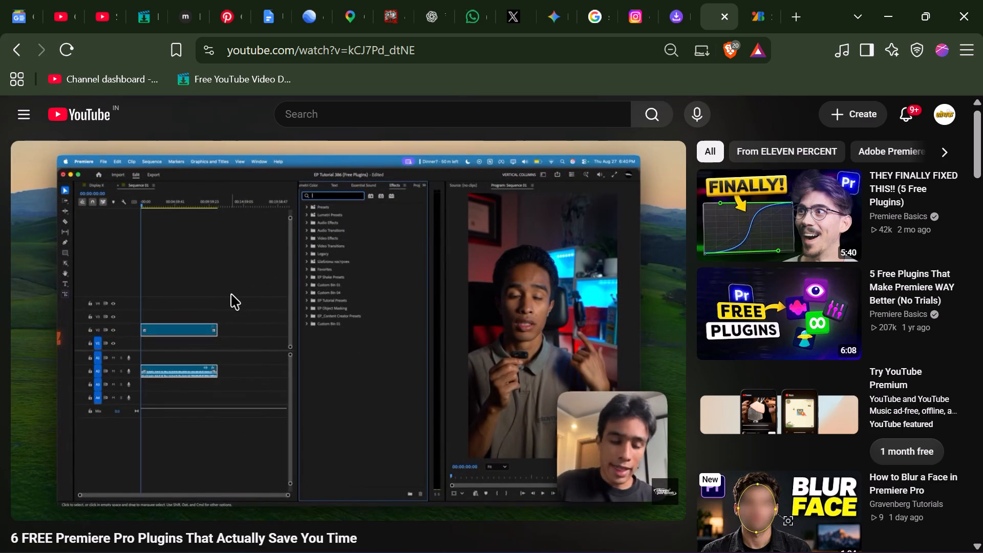
scroll(520, 226, down, 3)
scroll(520, 226, up, 2)
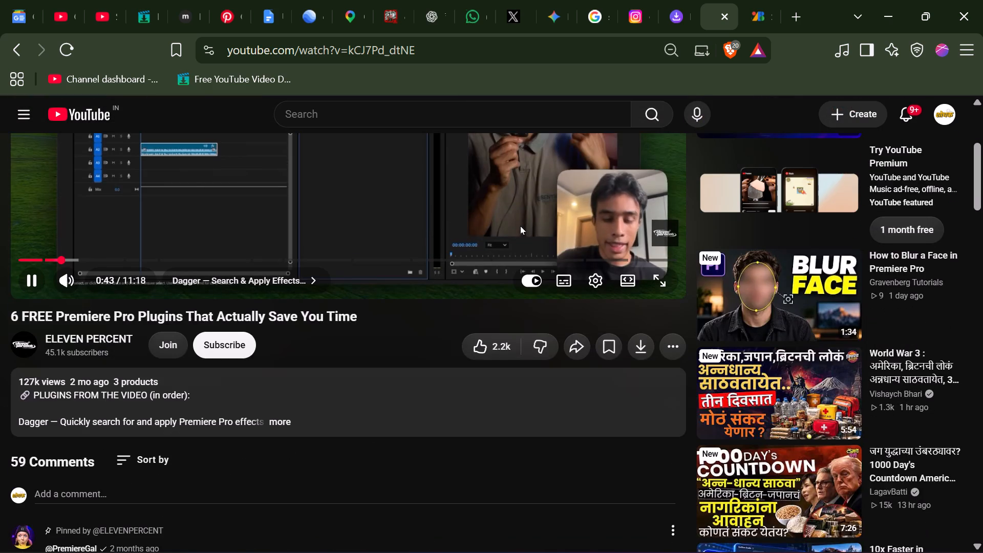
scroll(526, 228, up, 1)
Set the plugin video's audio track to English (US) original.
click(601, 511)
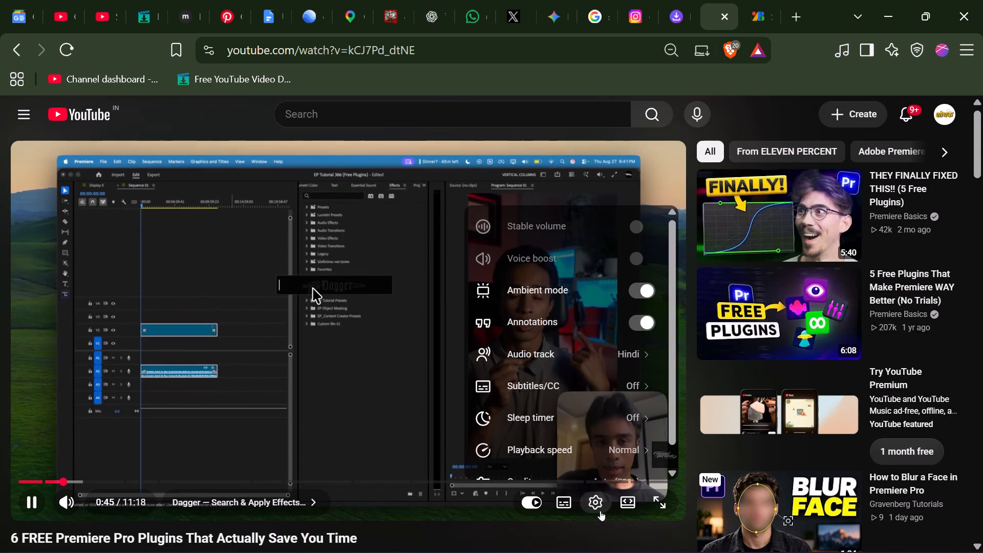
click(634, 365)
click(581, 269)
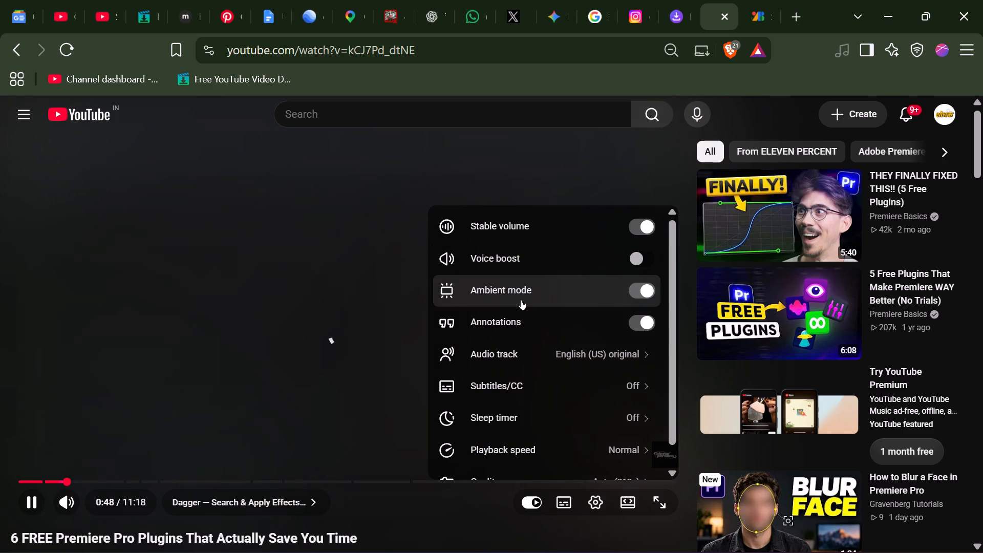
Turn off ambient mode, annotations and stable volume in the plugin video's playback settings.
drag(521, 300, 509, 301)
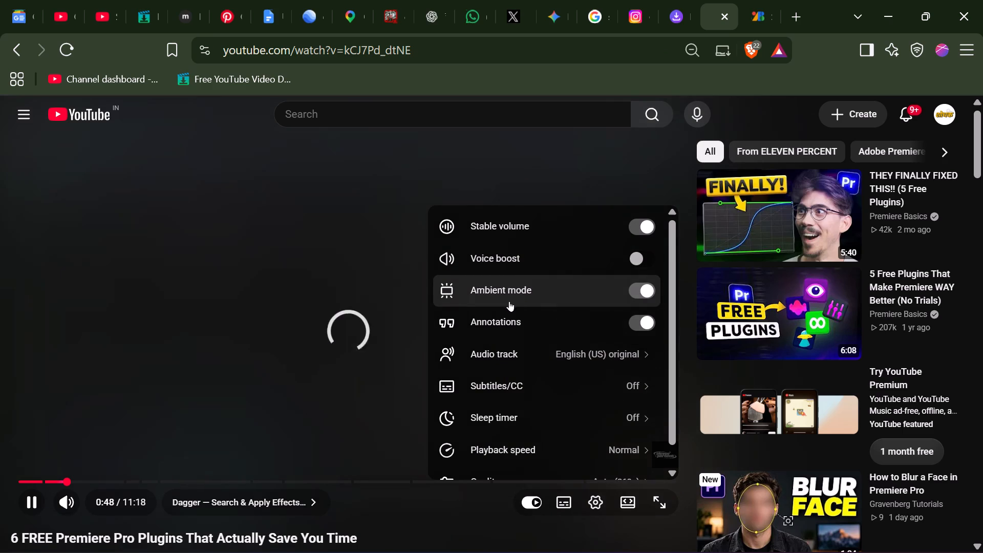
drag(509, 301, 310, 319)
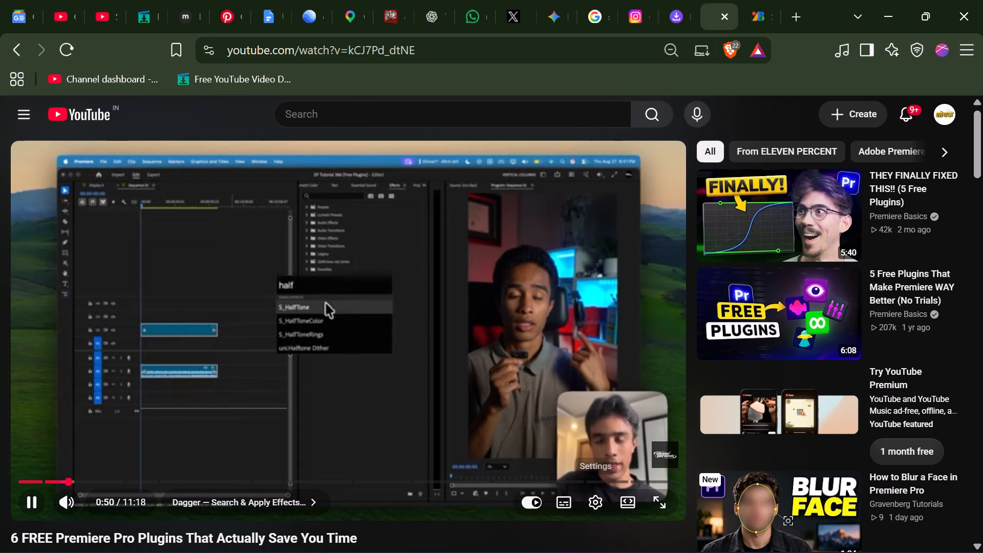
click(596, 496)
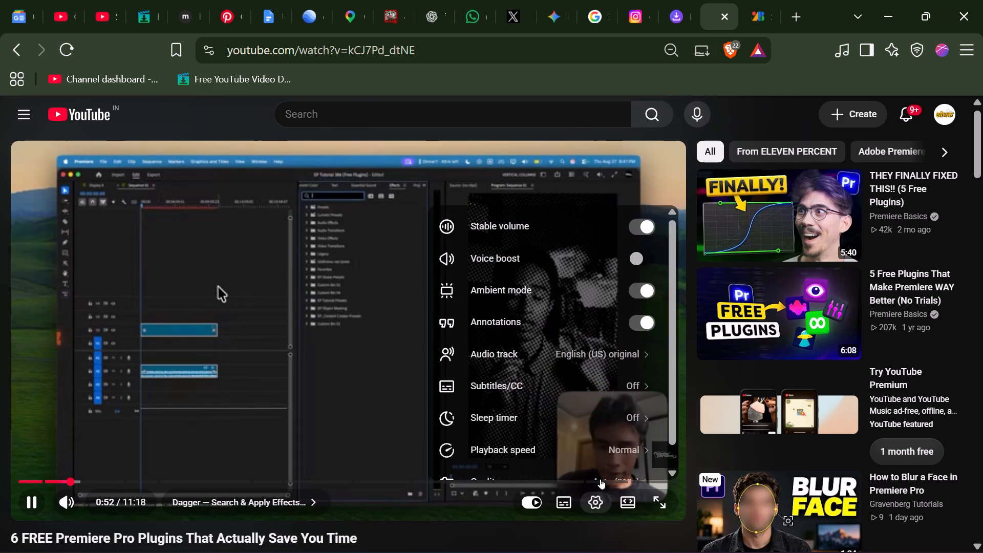
click(634, 294)
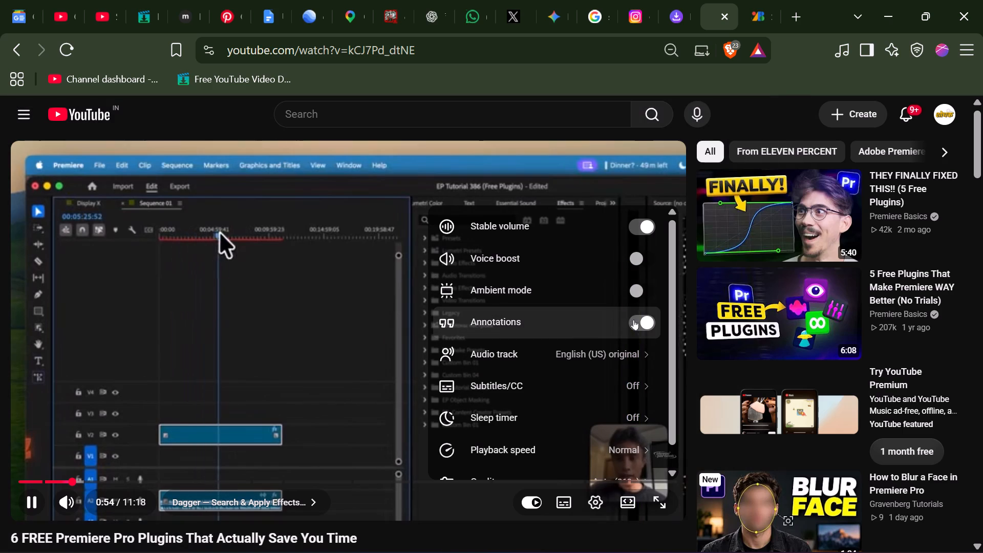
click(639, 315)
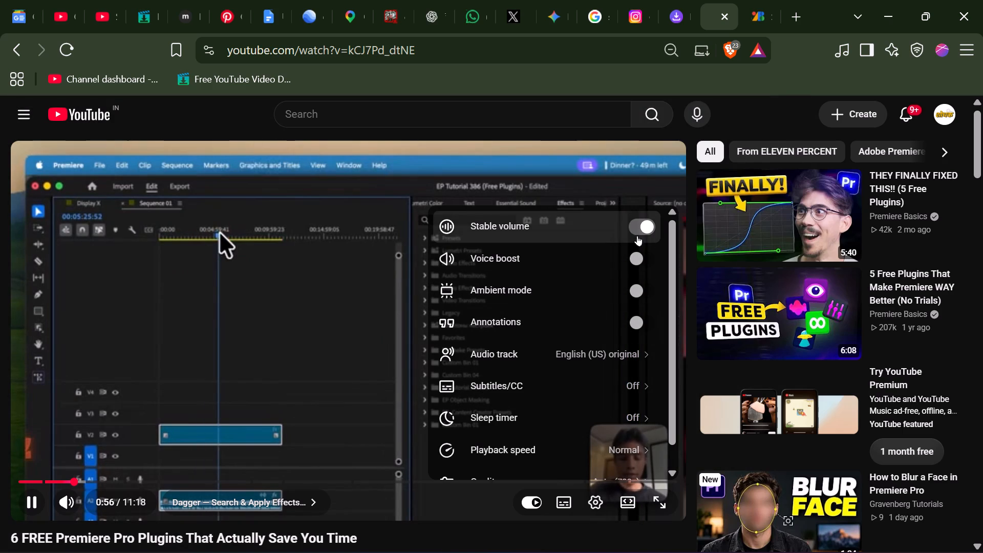
click(637, 232)
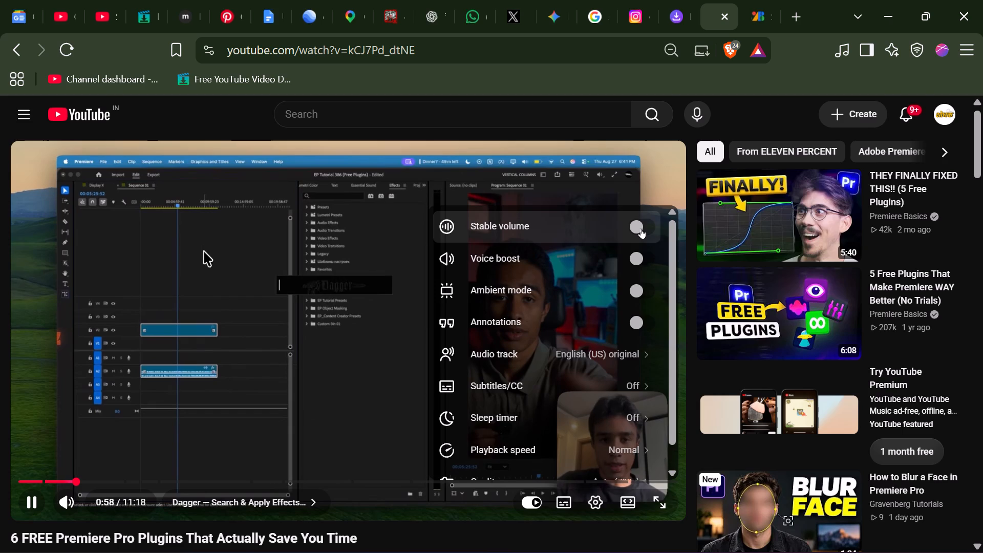
scroll(527, 418, down, 3)
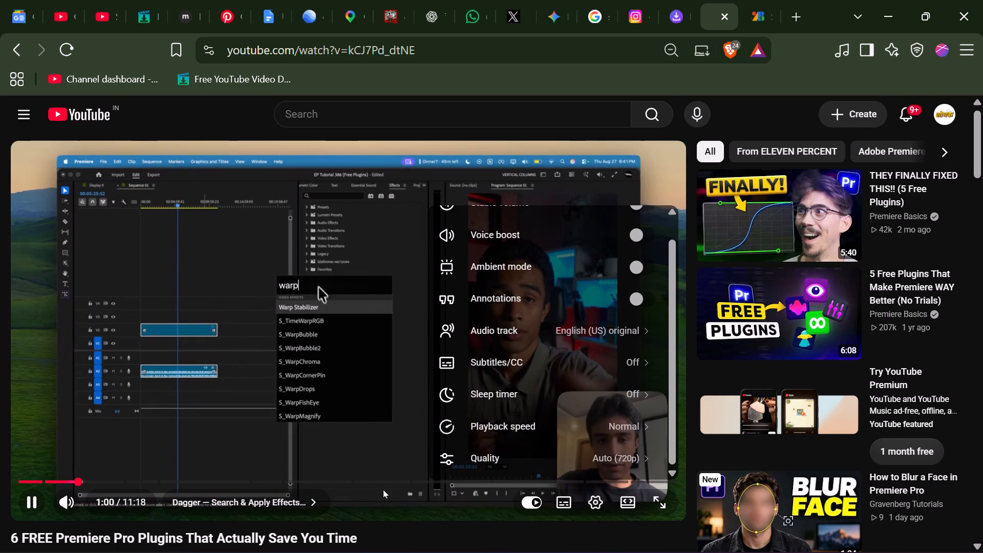
click(378, 438)
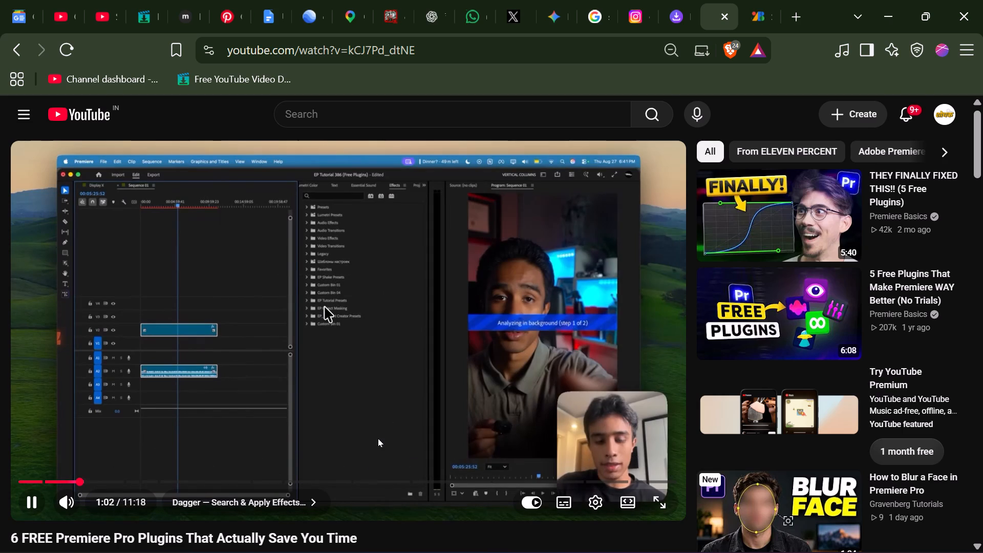
Watch the plugin video in full screen, and leave full screen.
click(664, 507)
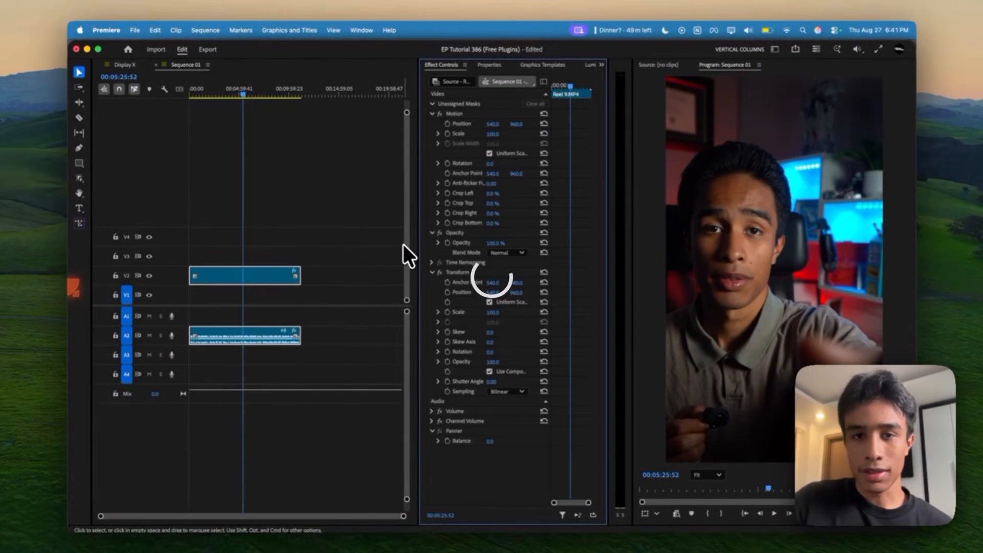
right_click(561, 350)
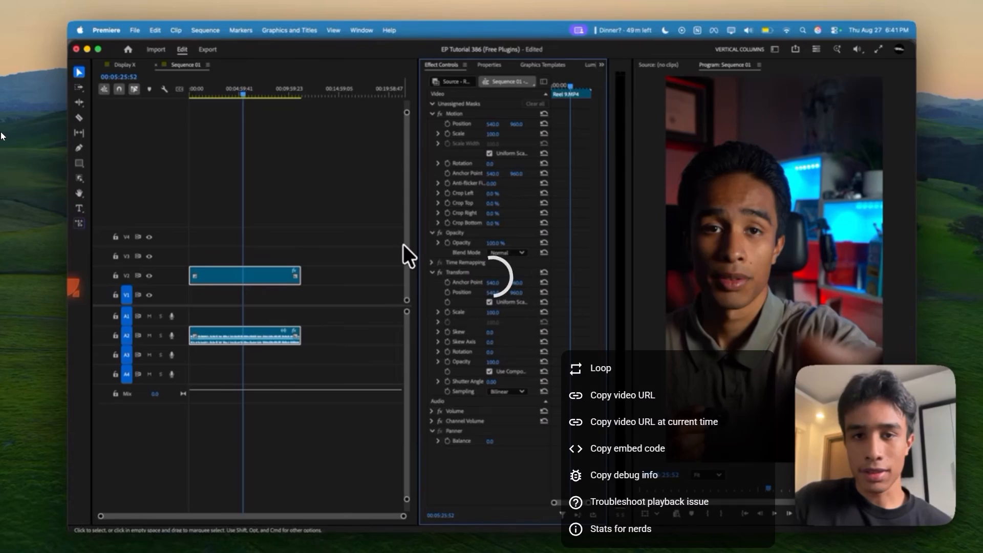
key(Escape)
Return to the Google results and open pradumnafx.in's "Free Premiere Pro Plugins & Presets" page.
click(15, 50)
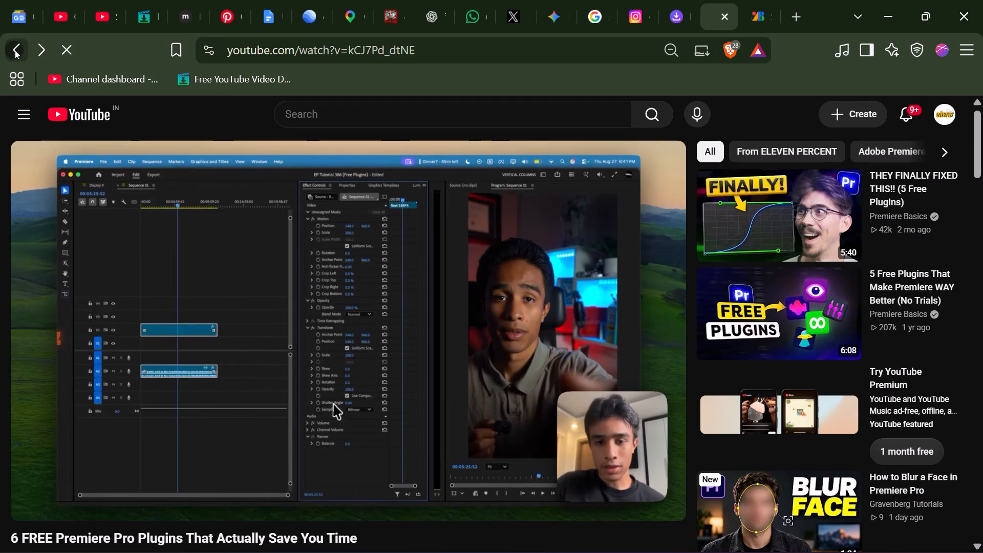
scroll(587, 205, down, 3)
scroll(587, 205, up, 1)
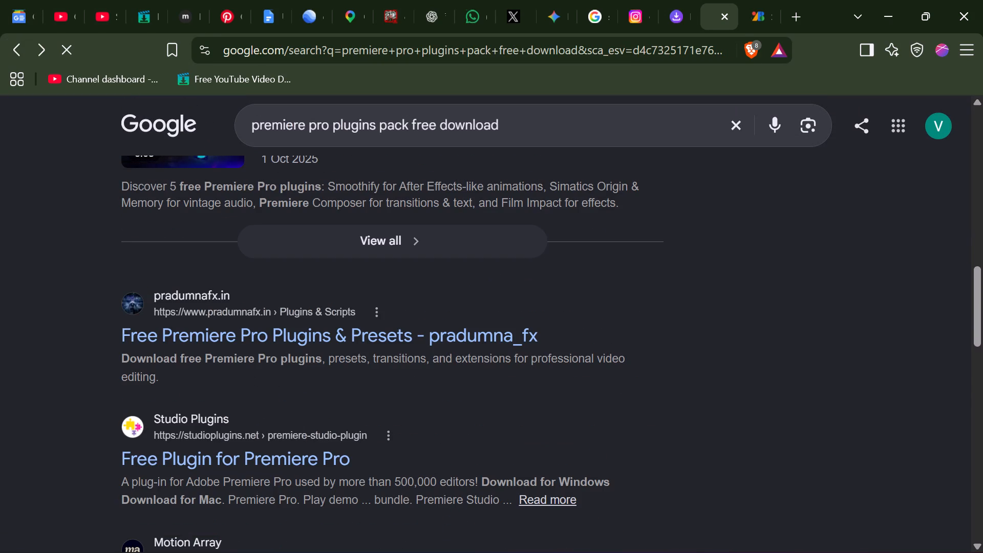
click(263, 330)
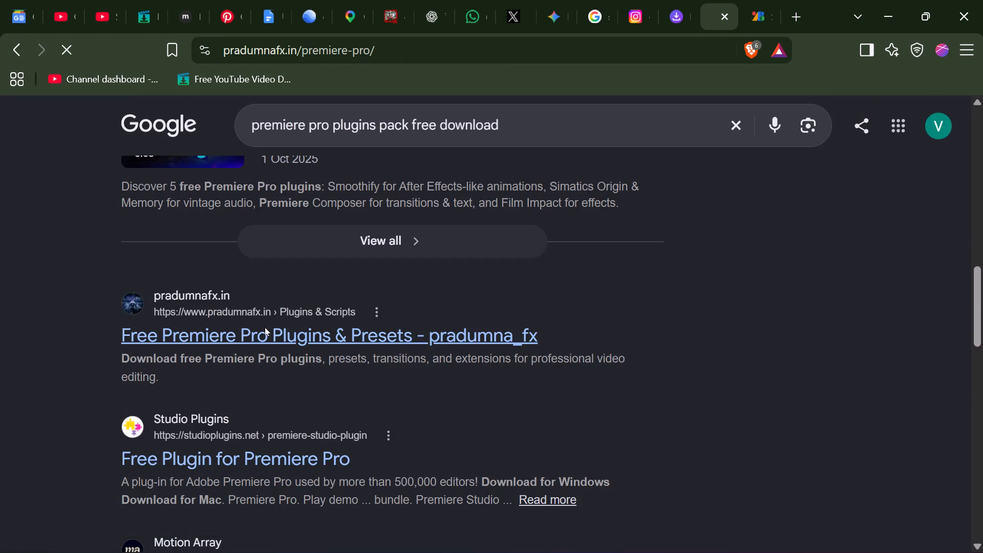
Look through the plugin, script and preset packs offered on the pradumna_fx page.
scroll(267, 323, down, 1)
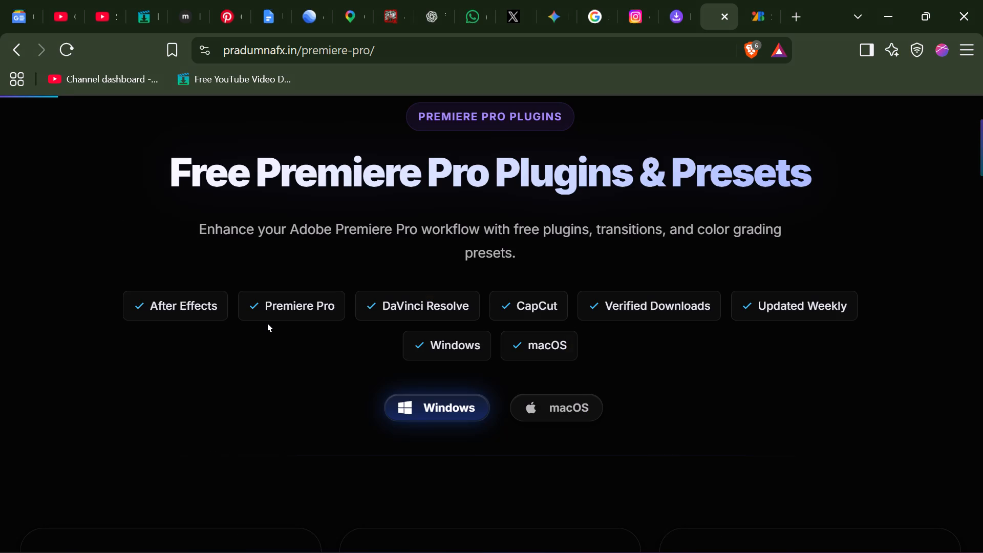
scroll(267, 323, down, 2)
right_click(267, 323)
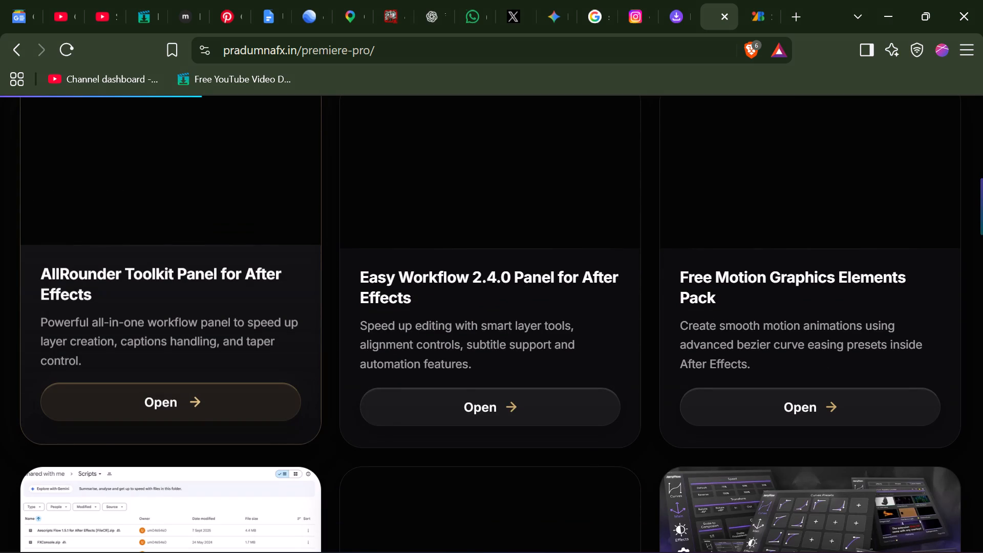
scroll(121, 309, down, 2)
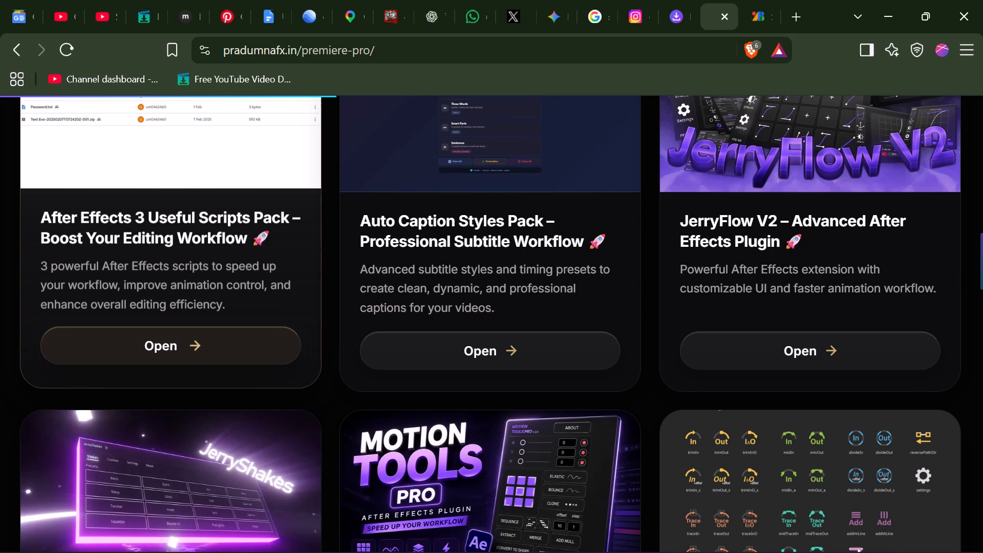
scroll(120, 308, up, 1)
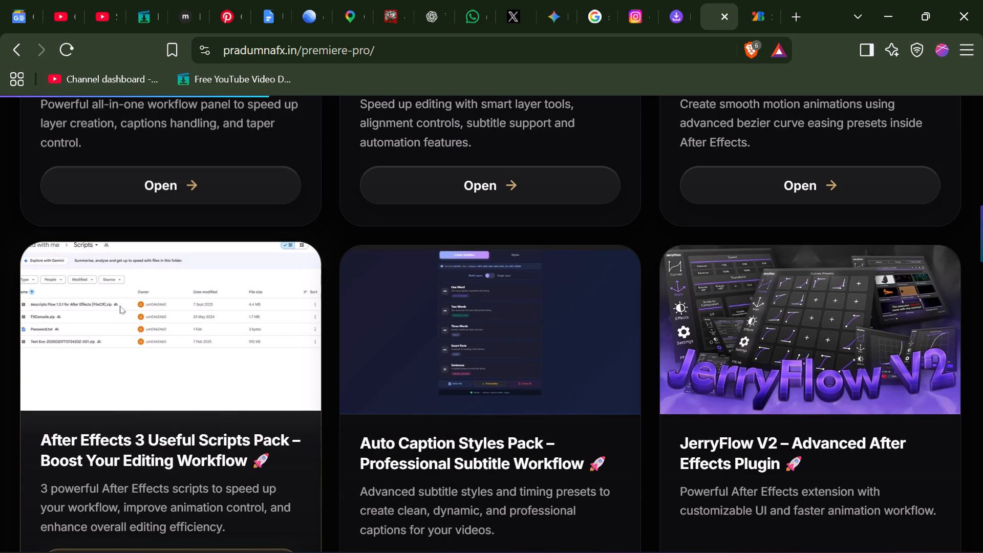
scroll(120, 305, down, 2)
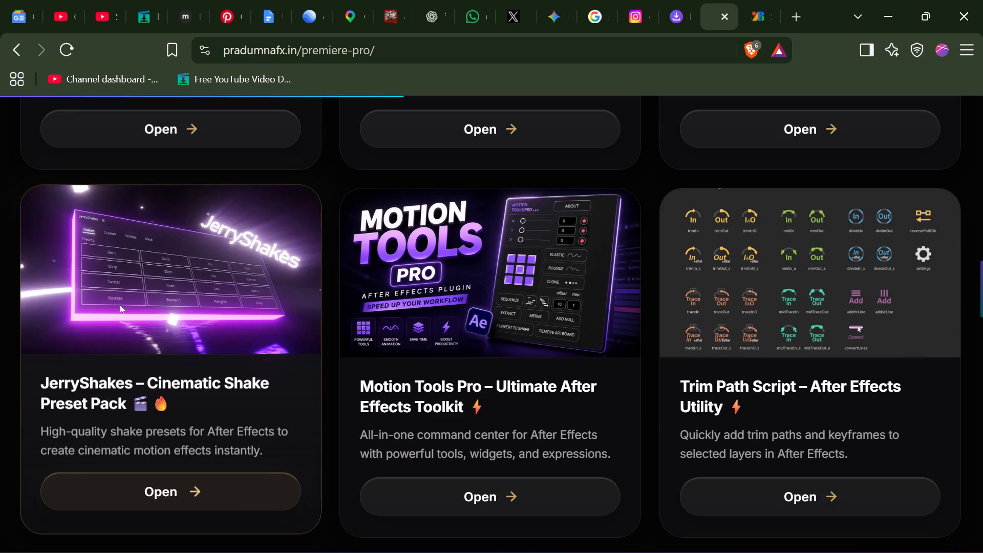
scroll(120, 305, up, 2)
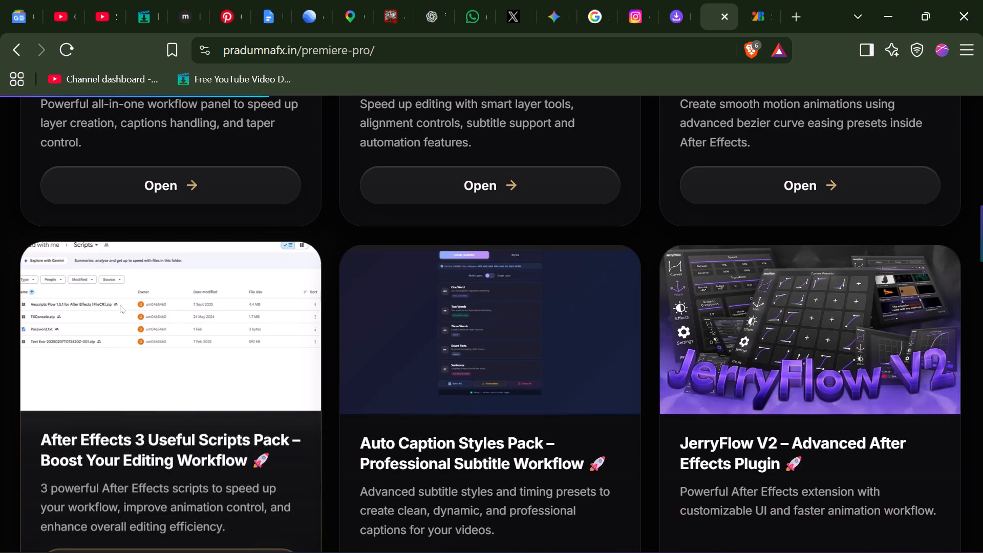
scroll(120, 305, up, 6)
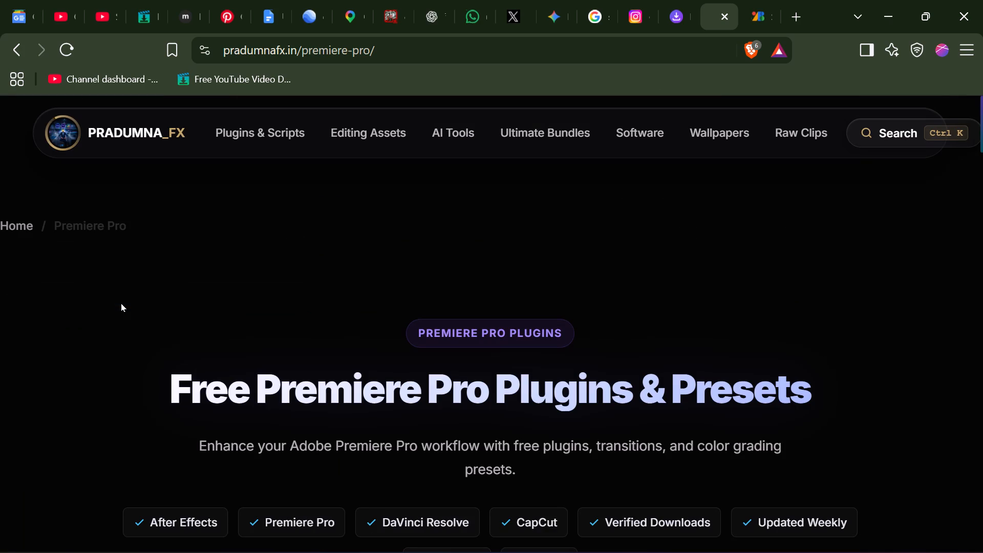
scroll(121, 303, down, 3)
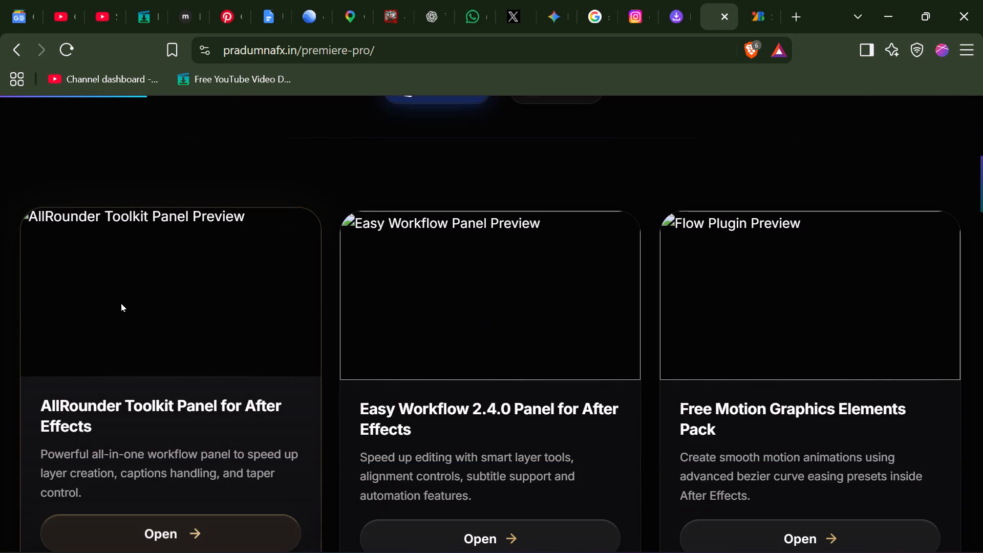
scroll(121, 303, down, 3)
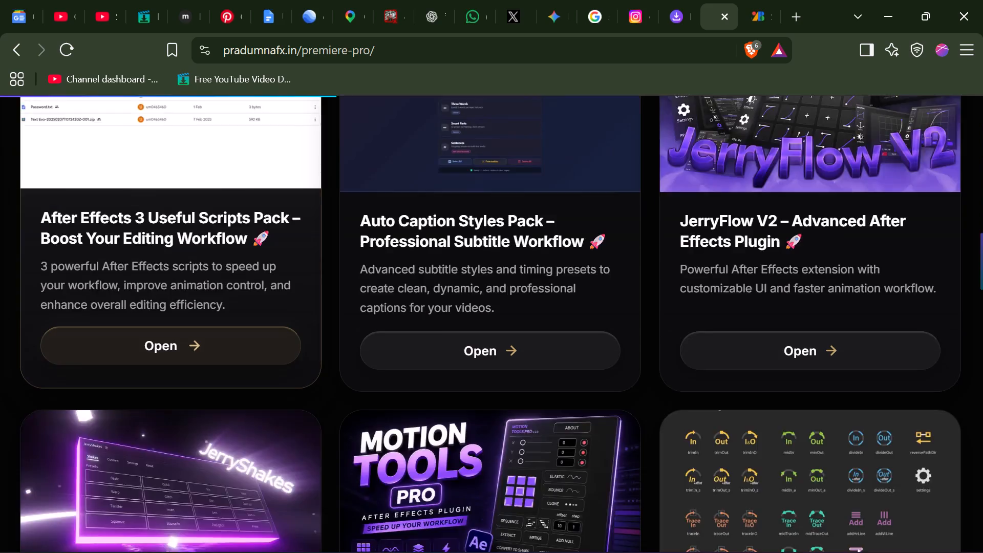
scroll(121, 303, down, 2)
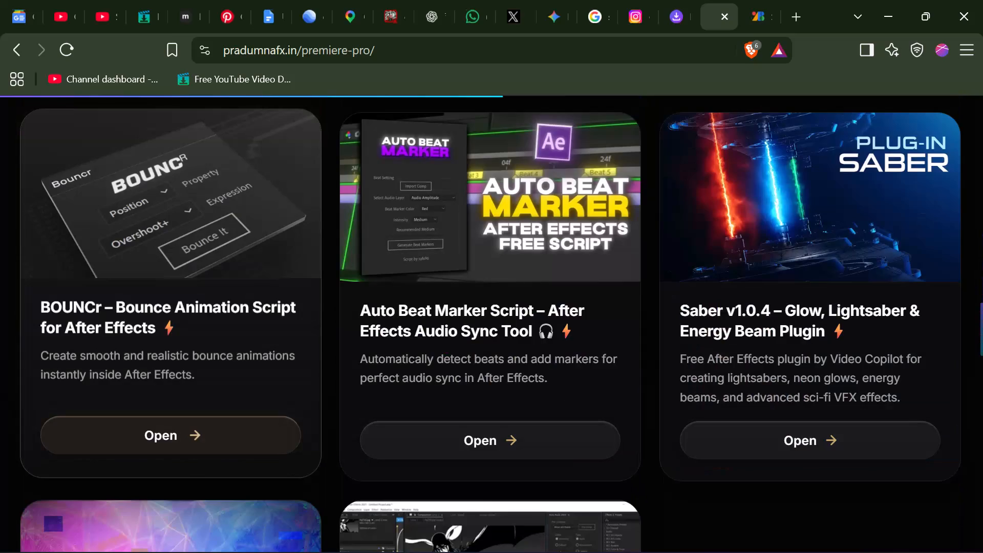
scroll(121, 303, down, 1)
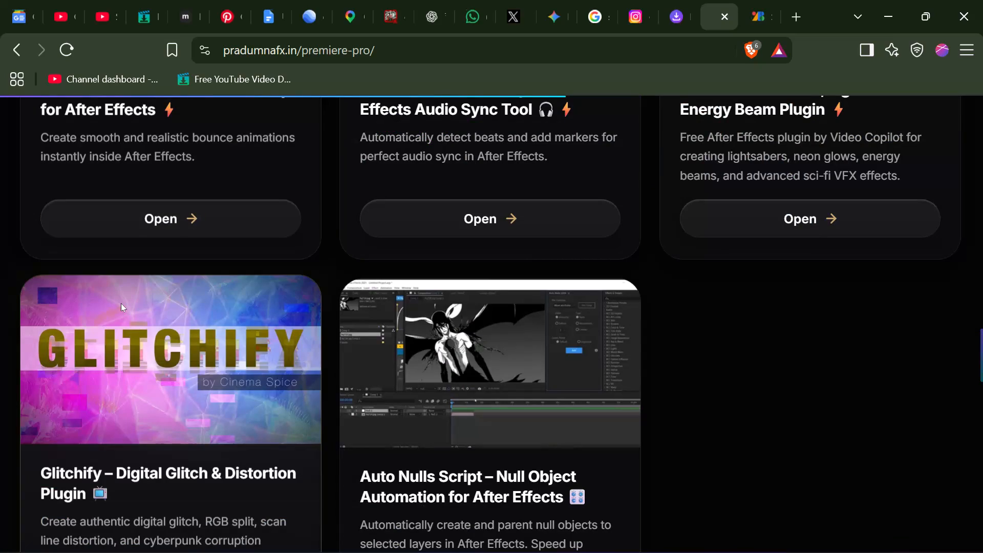
click(20, 49)
scroll(485, 359, down, 2)
scroll(483, 358, up, 1)
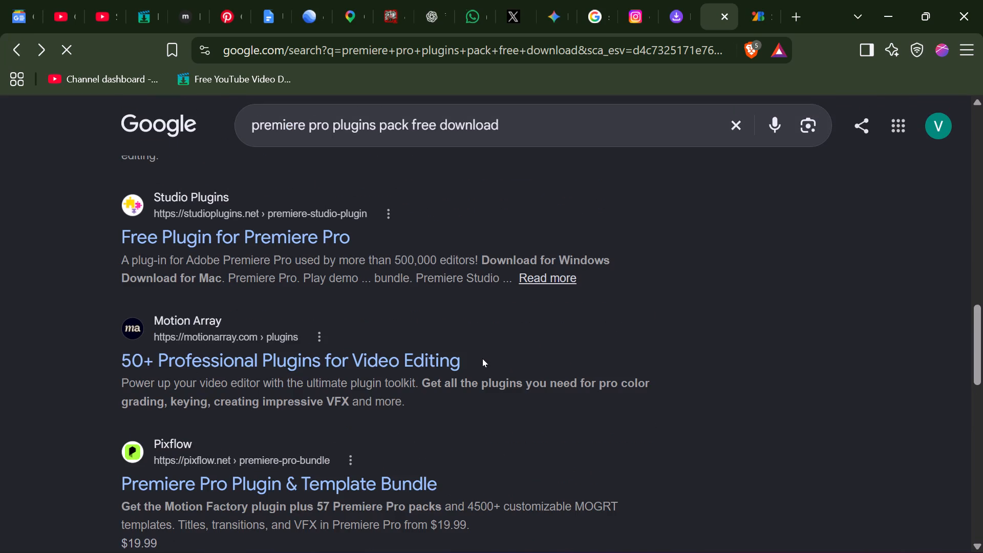
click(362, 367)
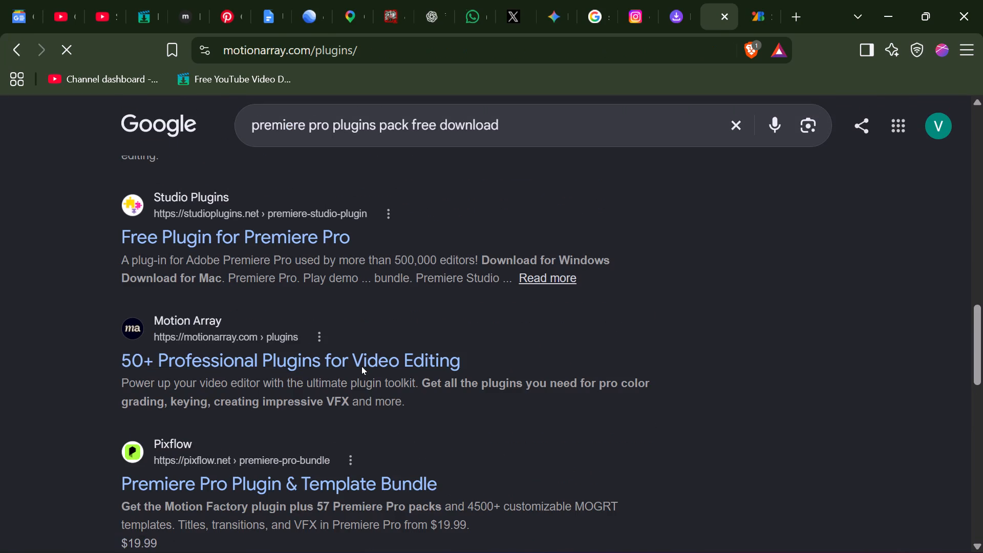
Examine Motion Array's plugin page, including its featured plugins and the supported editing software.
scroll(347, 370, down, 2)
scroll(347, 370, up, 1)
scroll(347, 370, down, 3)
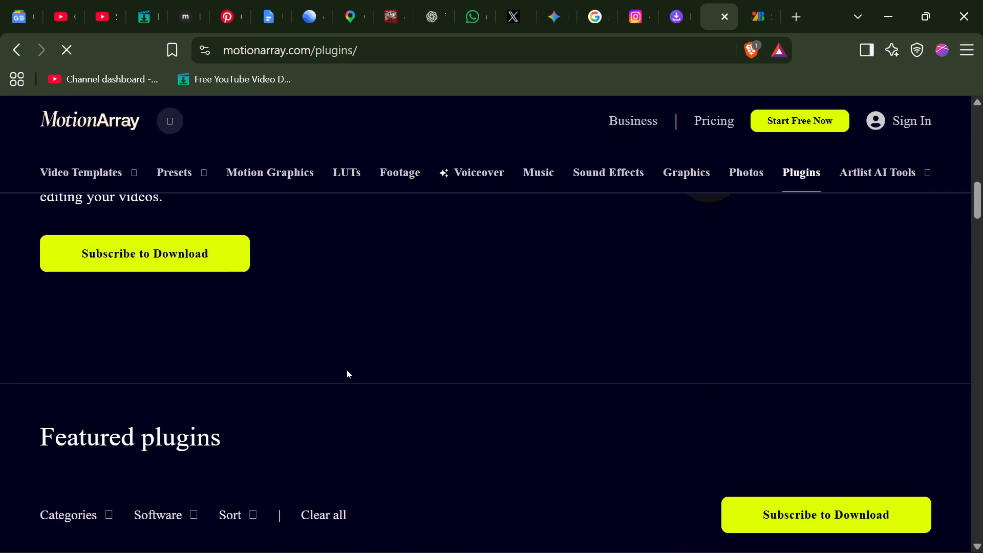
scroll(347, 370, down, 1)
scroll(347, 370, up, 2)
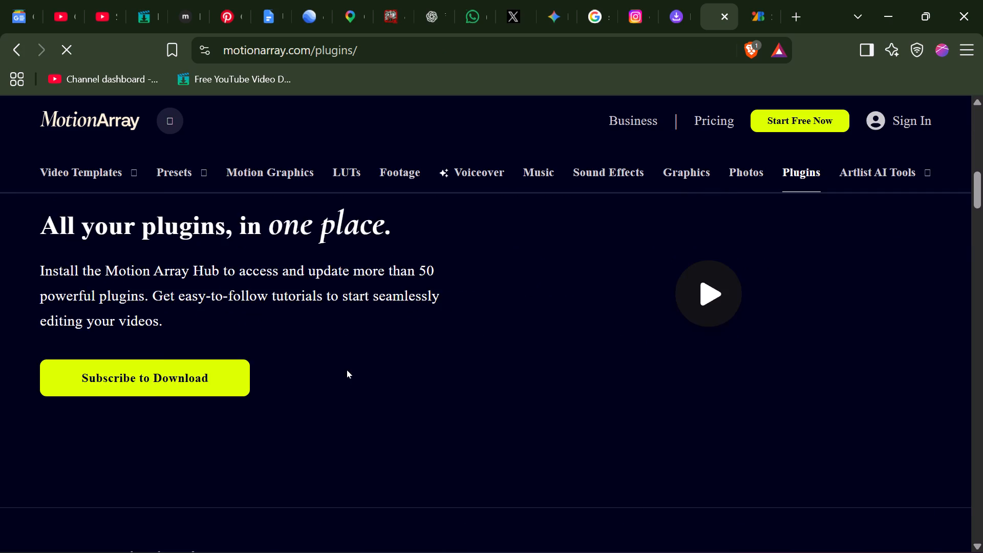
scroll(347, 370, down, 2)
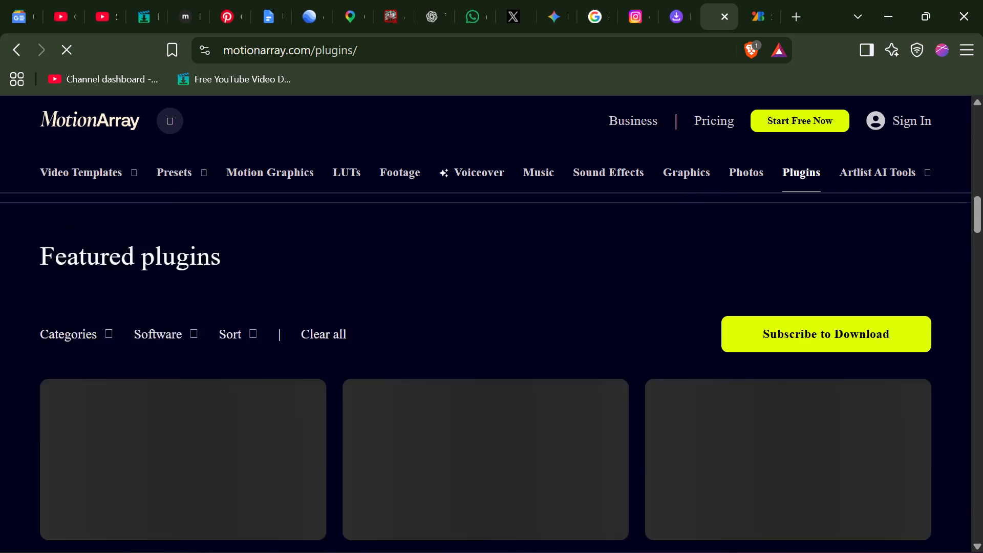
scroll(347, 370, down, 3)
scroll(347, 370, up, 4)
scroll(347, 370, down, 1)
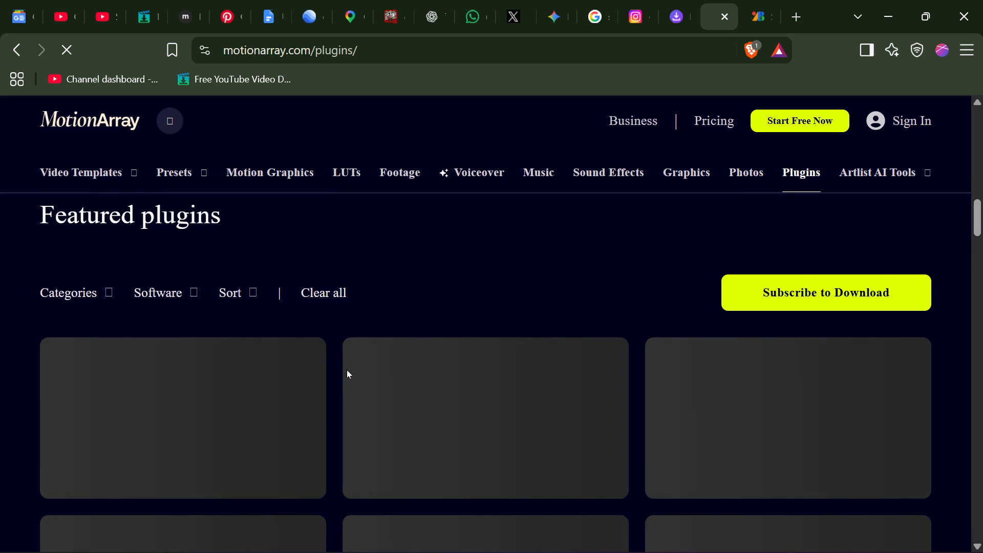
scroll(347, 370, down, 1)
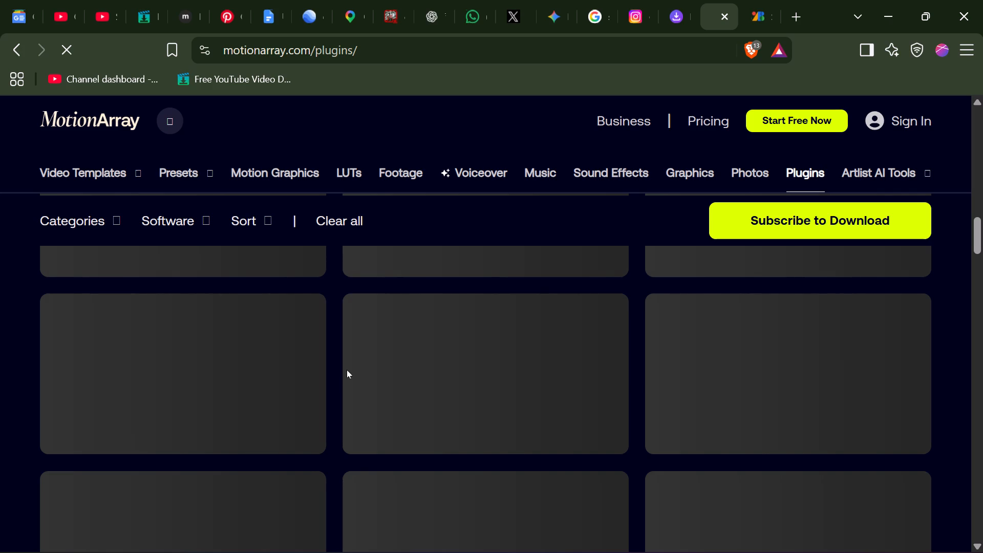
scroll(347, 370, up, 1)
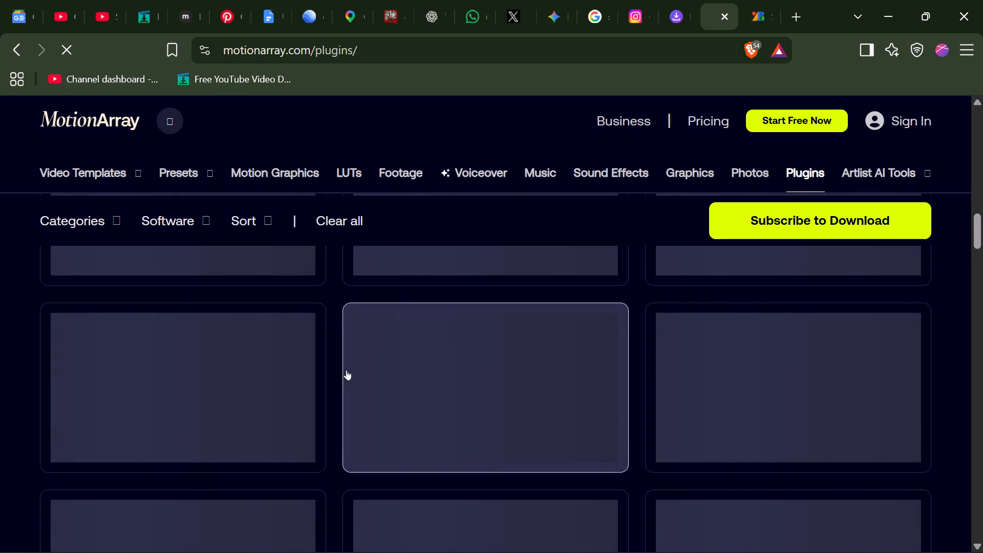
scroll(347, 370, up, 3)
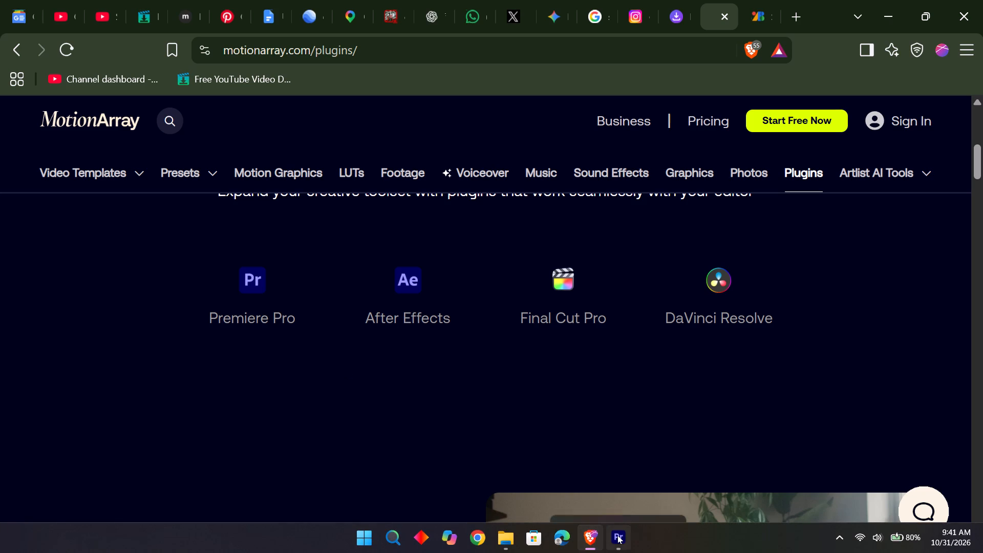
Switch to Premiere Pro and play back the t 1 sequence at the "Not a foreign Musical Festival" title.
click(617, 535)
drag(715, 344, 709, 344)
key(space)
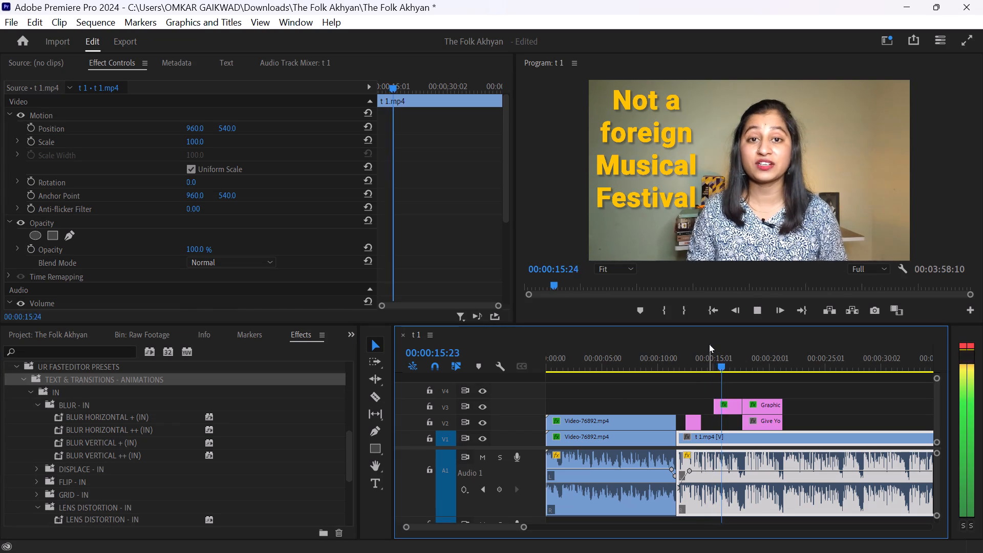
click(709, 344)
key(space)
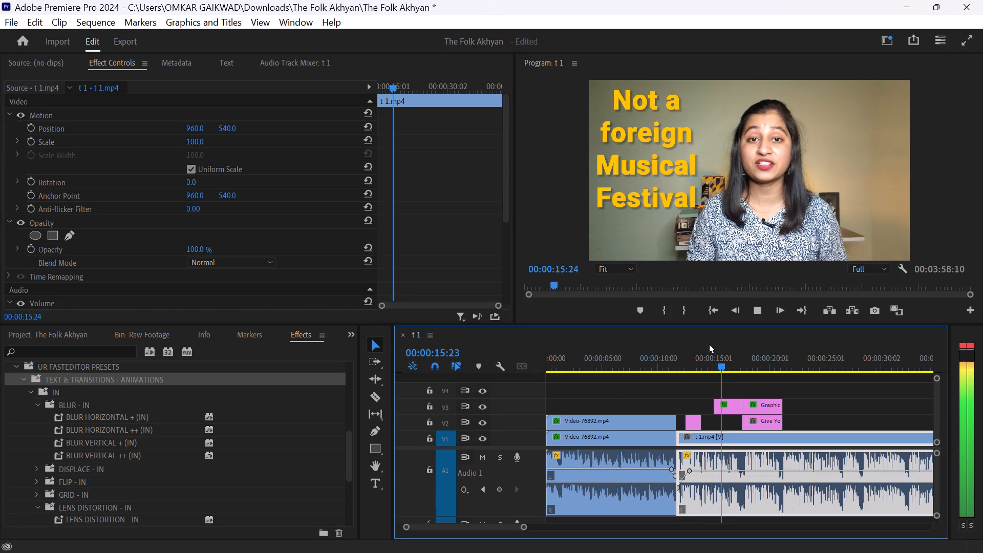
Play back the sequence from 00:00:15:00 through the titles and the untitled talking section up to about 00:00:29.
key(space)
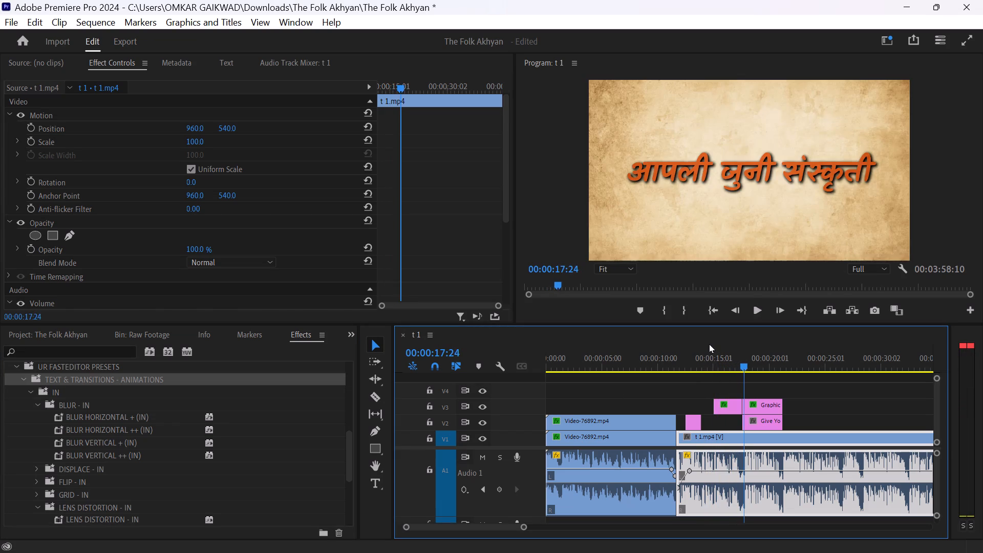
drag(709, 344, 714, 343)
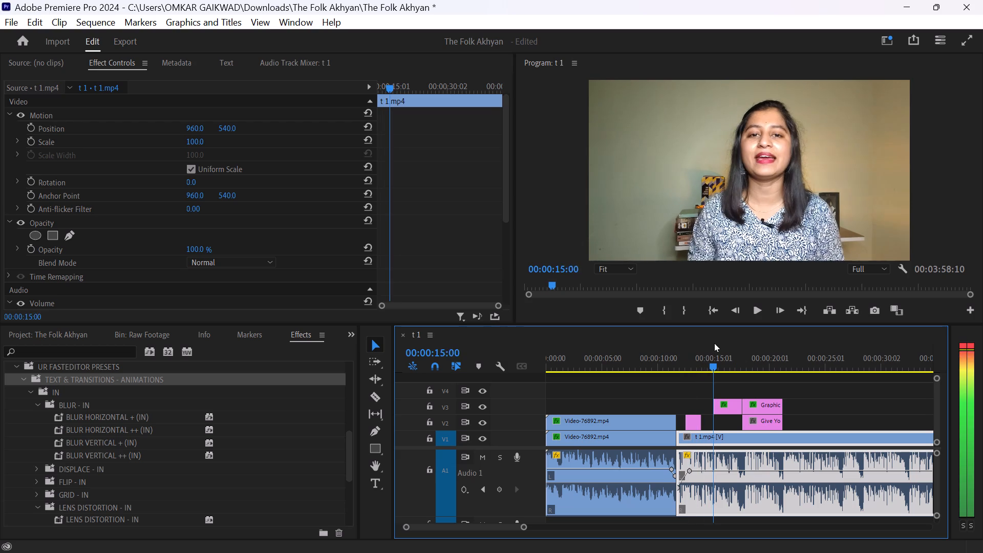
drag(714, 343, 714, 342)
key(space)
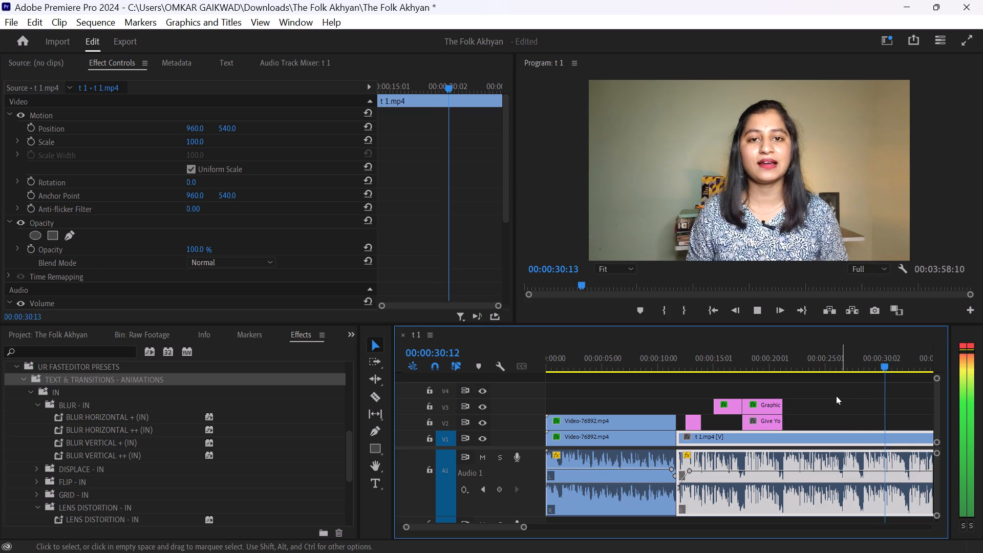
drag(795, 360, 780, 359)
key(space)
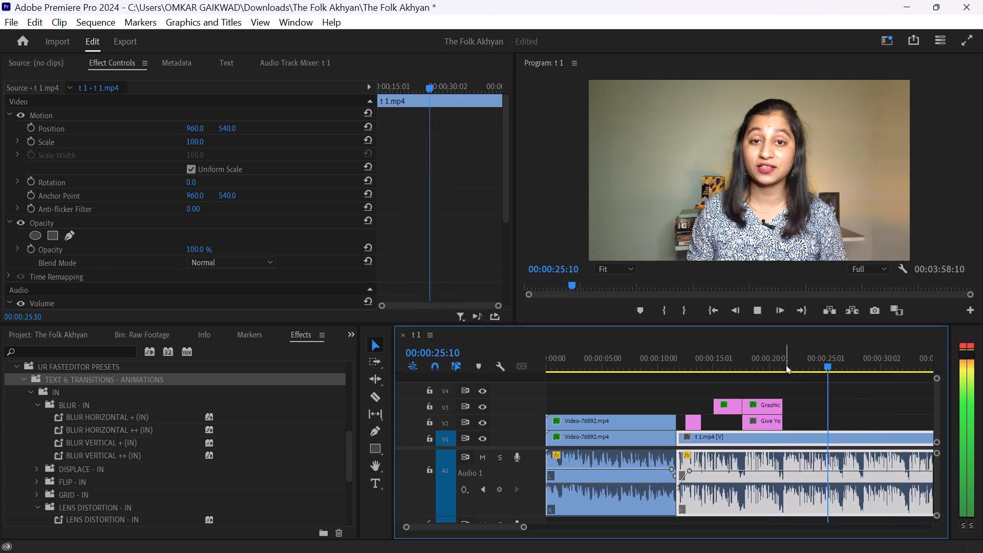
key(space)
key(space)
key(space)
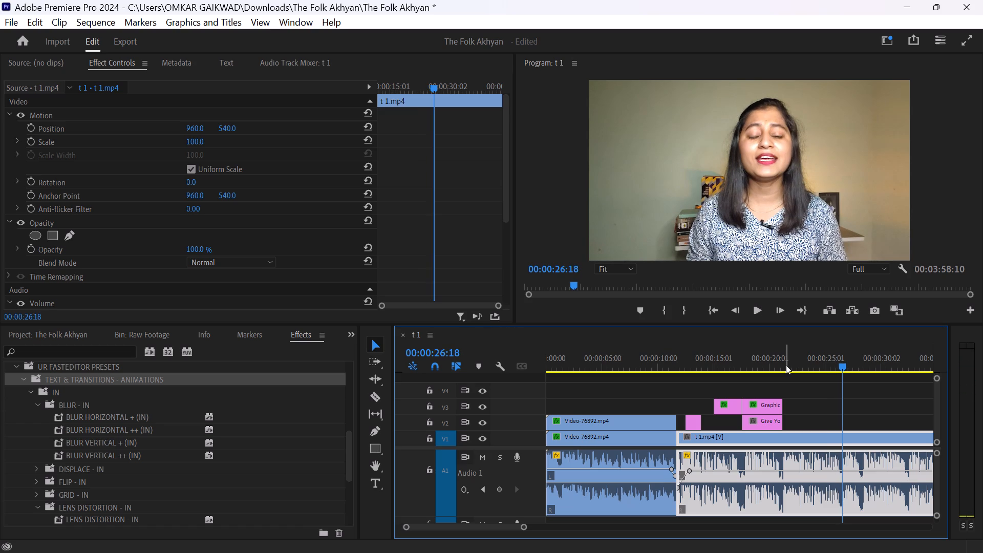
key(space)
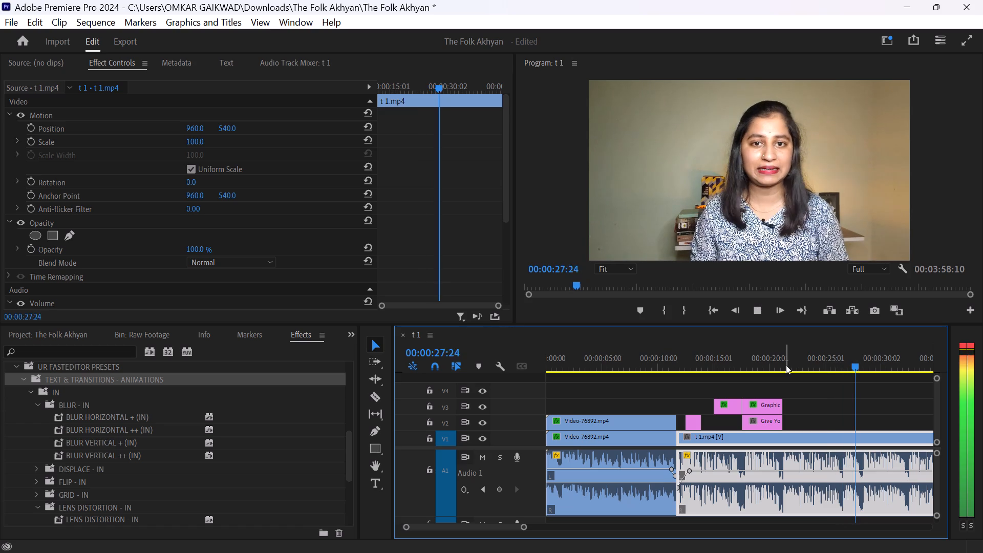
key(space)
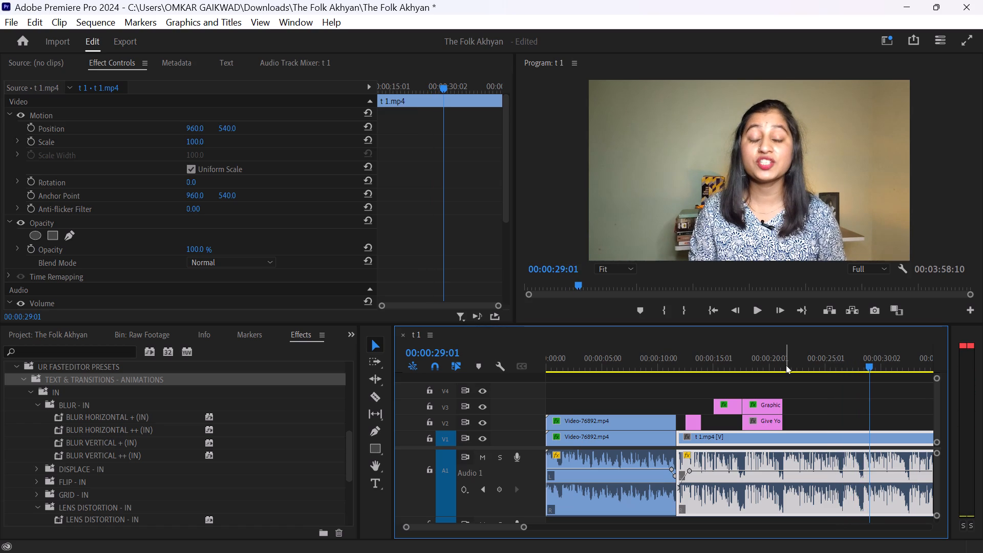
Scrub back through the opening of the sequence to review the "Not A Rockband" title at about 00:00:13.
alt+scroll(731, 432, down, 6)
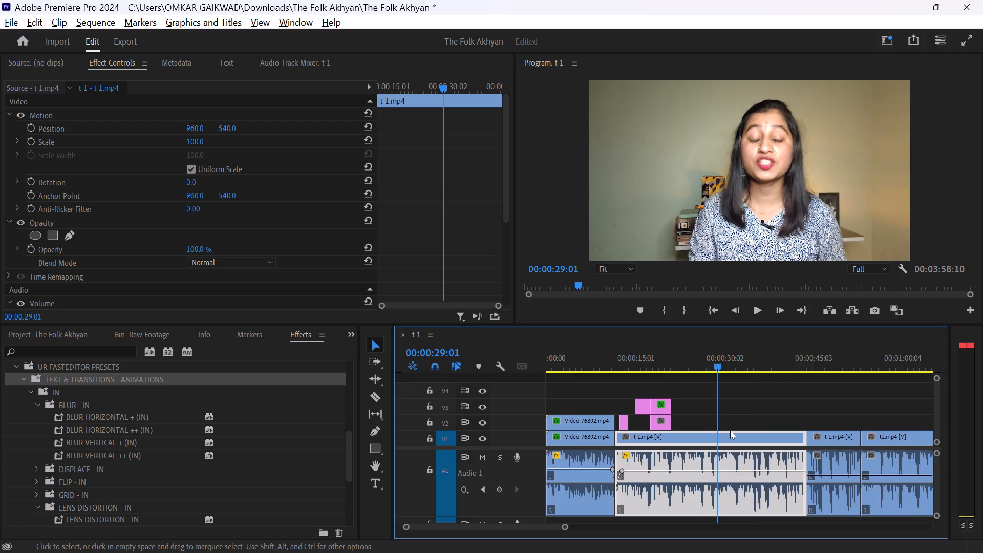
alt+scroll(730, 431, down, 3)
alt+scroll(730, 431, up, 5)
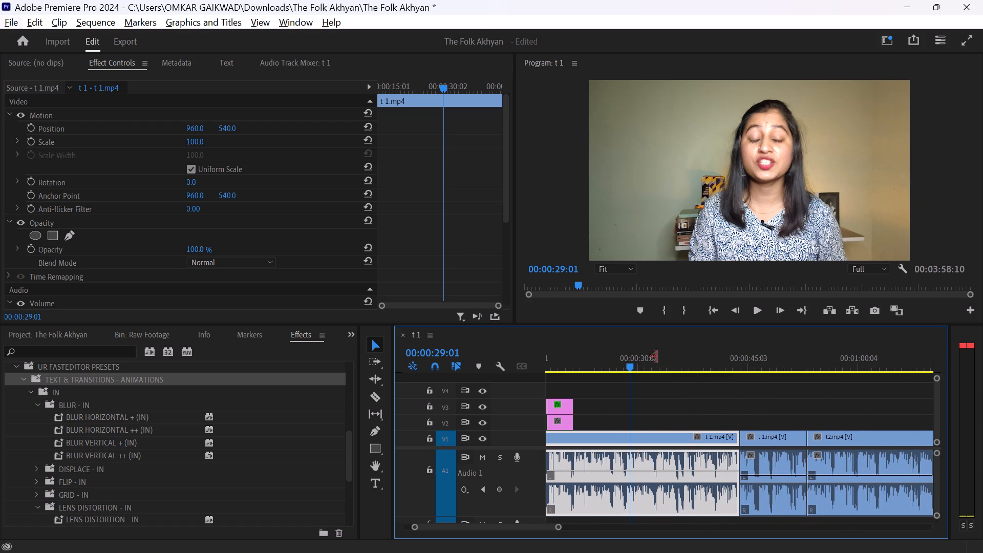
drag(635, 362, 632, 362)
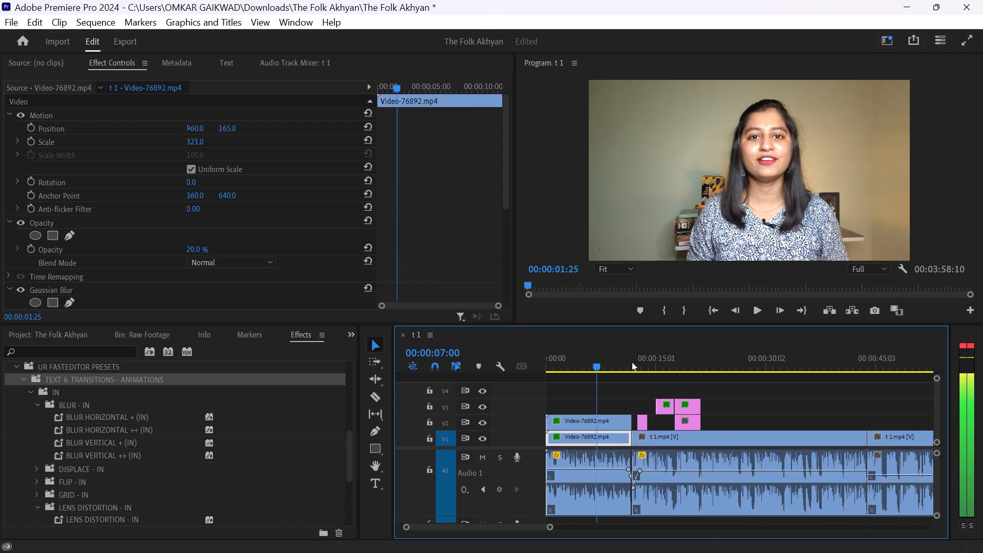
drag(632, 362, 641, 357)
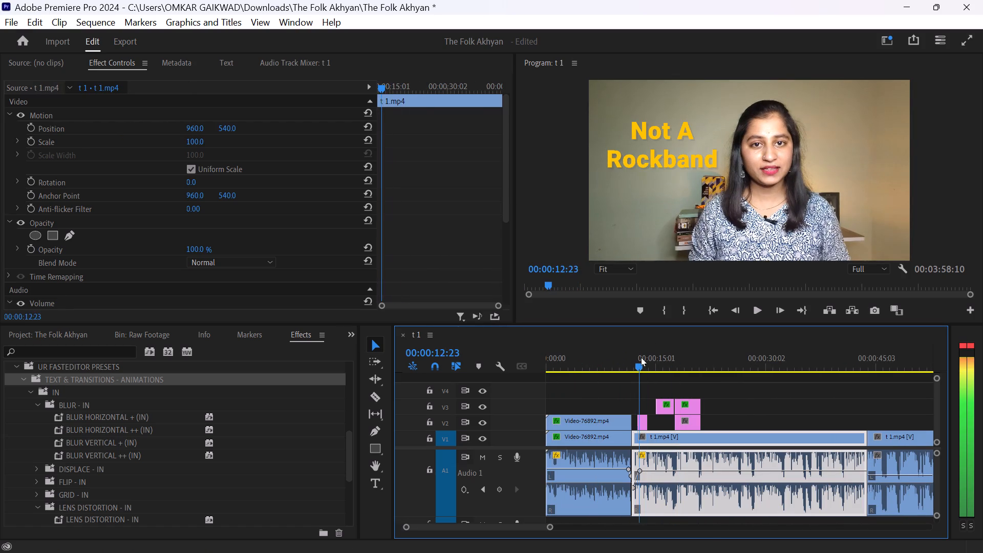
drag(641, 357, 640, 357)
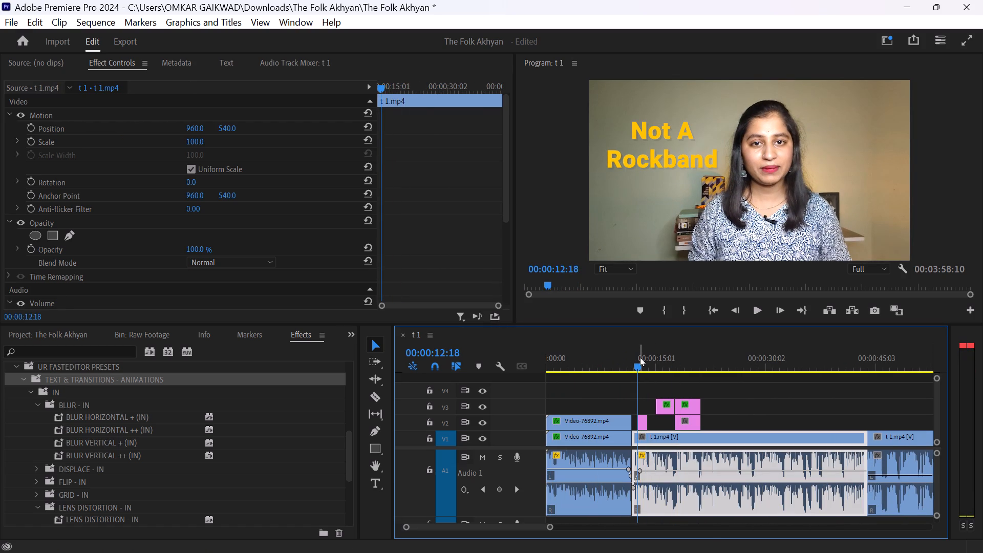
drag(640, 357, 643, 357)
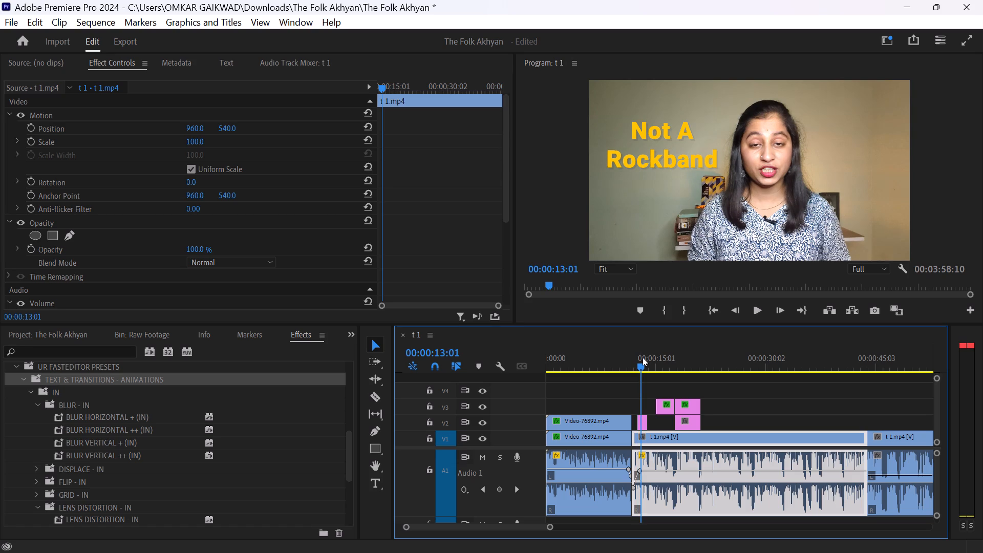
drag(643, 357, 652, 360)
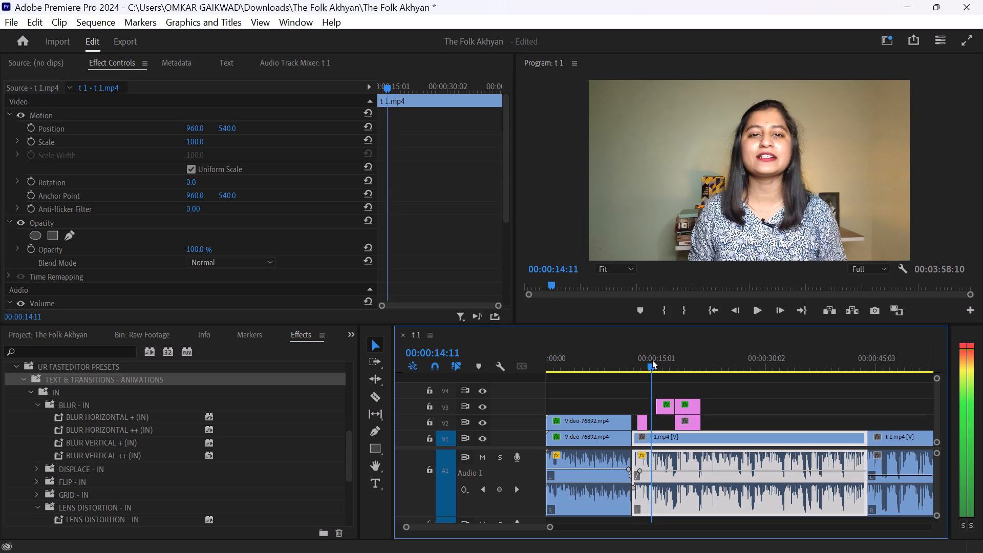
drag(652, 360, 642, 363)
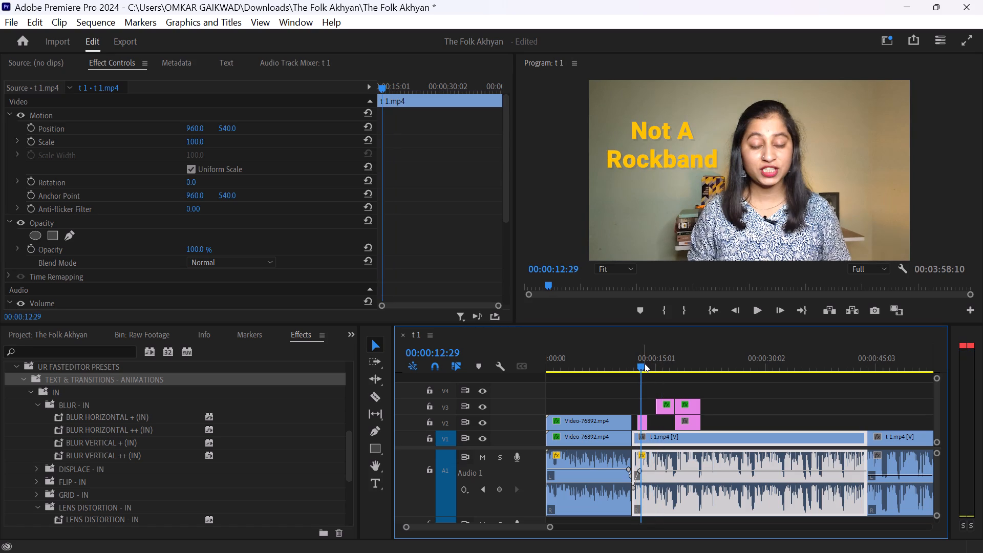
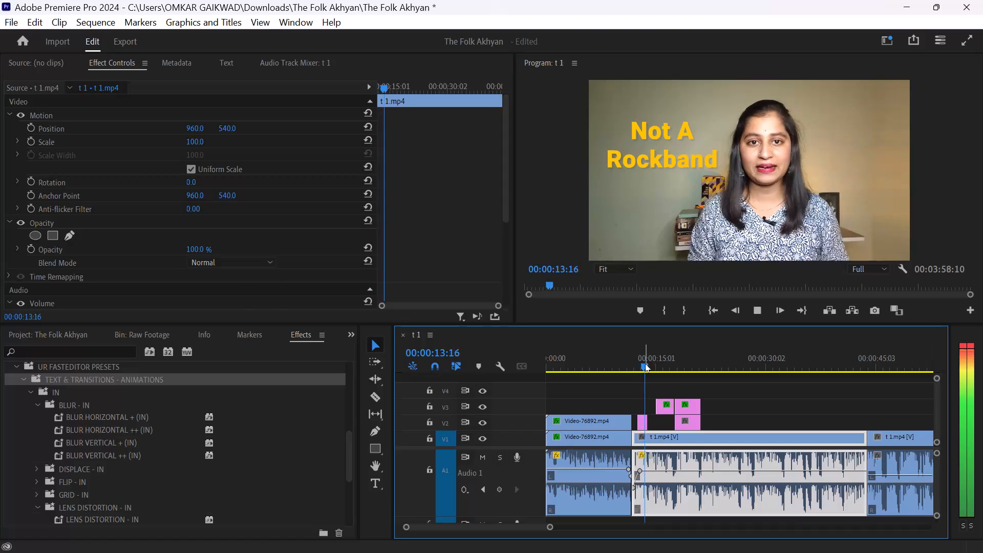
Play back the t 1 sequence from about 00:00:13:16 to the "Not a foreign Musical Festival" title at 00:00:15:27.
key(space)
key(space)
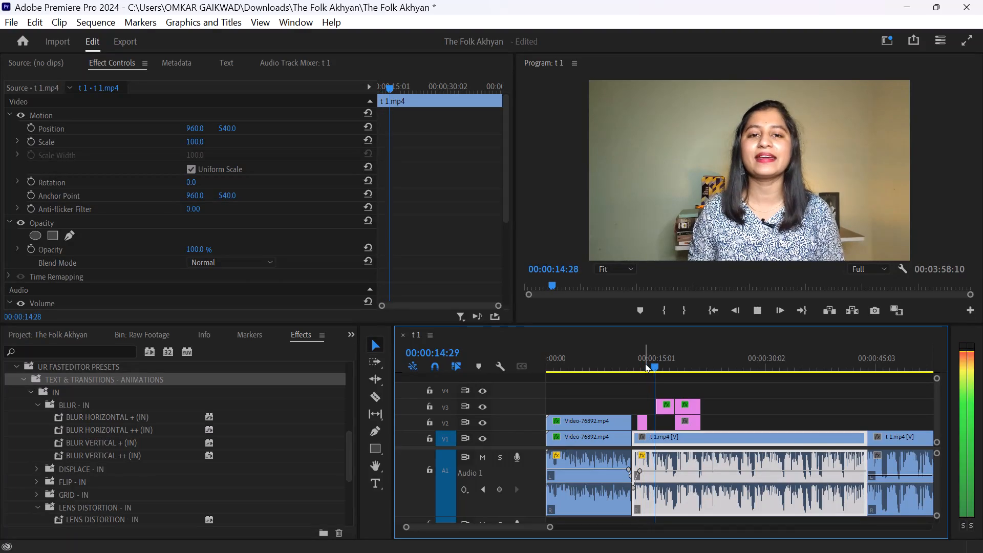
key(space)
key(space)
key(space)
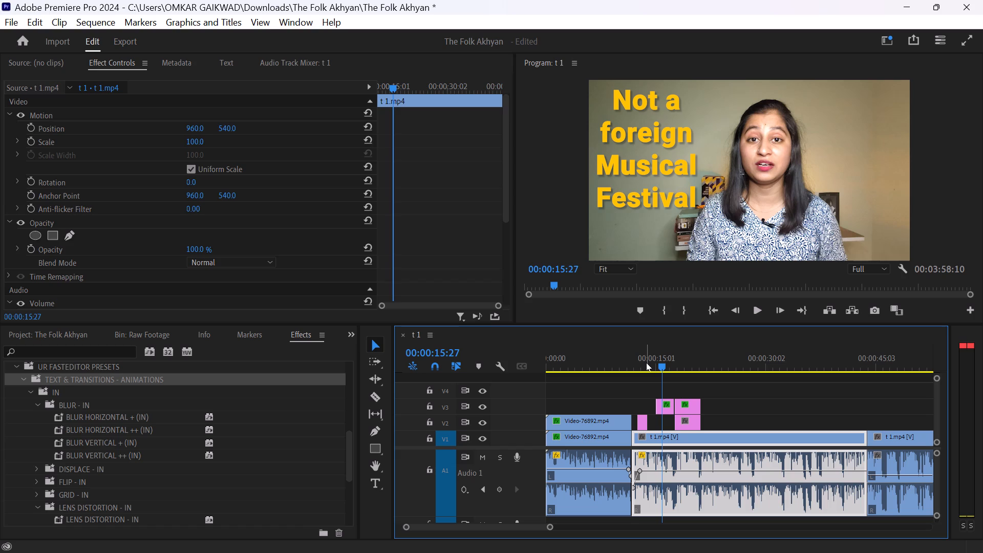
Clear the clip selection, save The Folk Akhyan project and close Premiere Pro.
key(Escape)
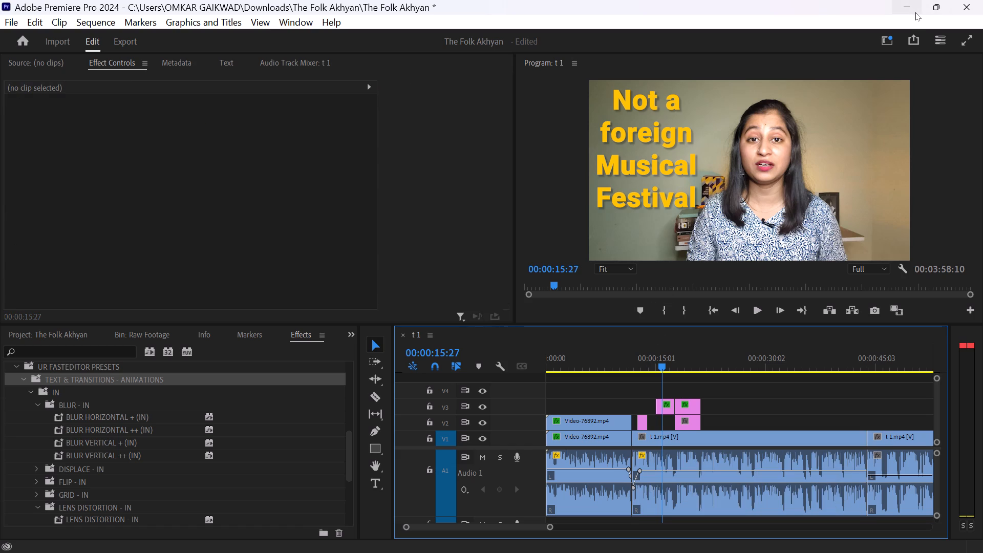
key(ctrl+s)
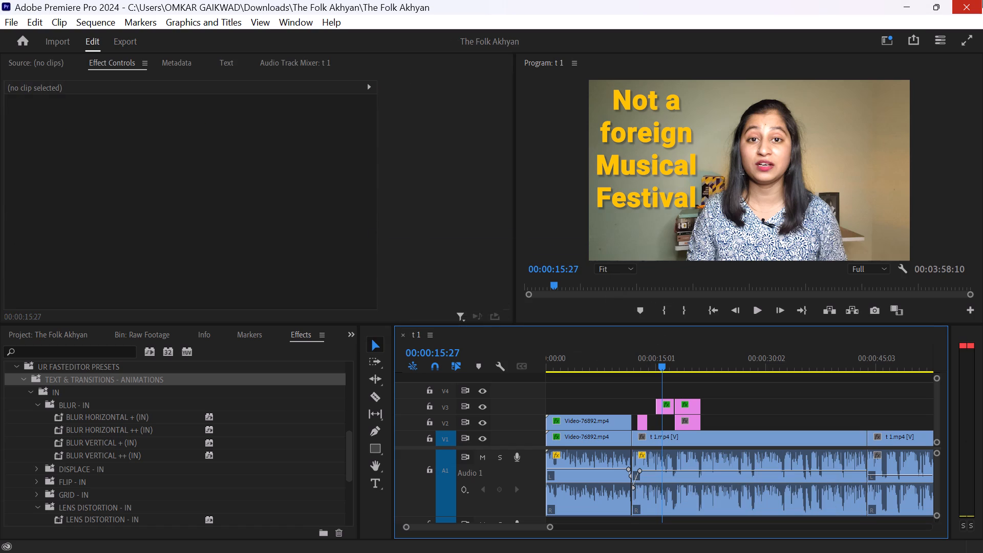
click(982, 0)
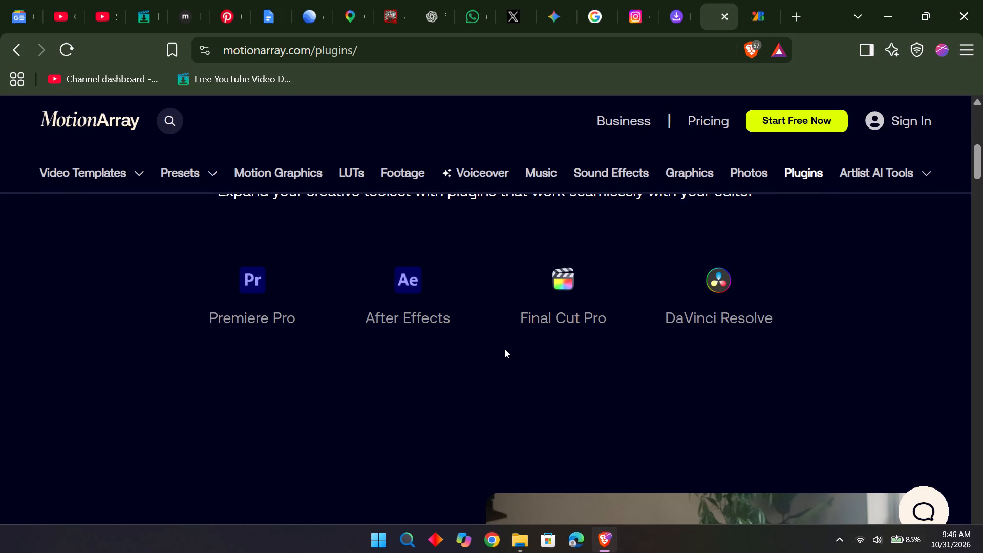
Browse Motion Array's featured plugins in Brave, examining the available glow, blur, distortion and other effects and their supported software.
scroll(505, 349, down, 3)
scroll(505, 349, up, 3)
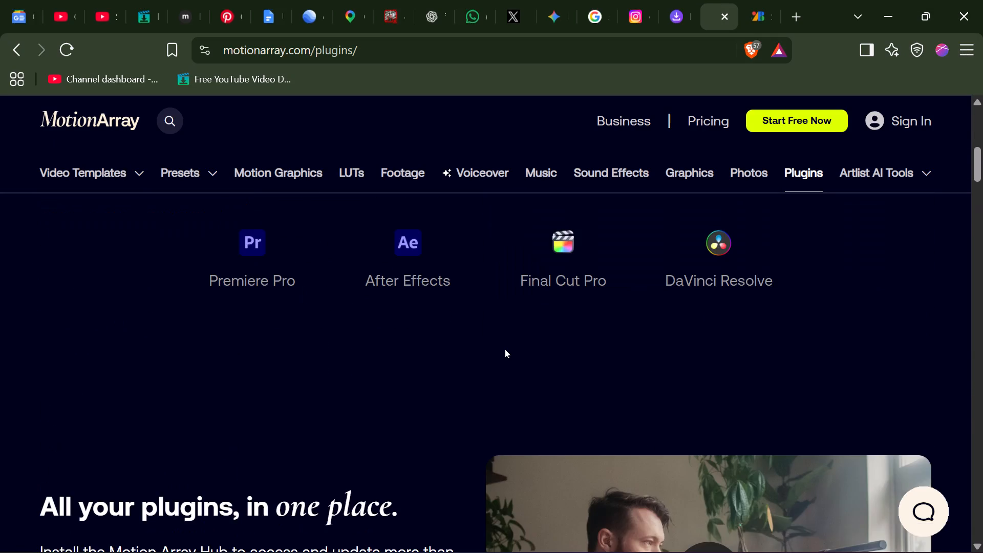
scroll(505, 349, down, 4)
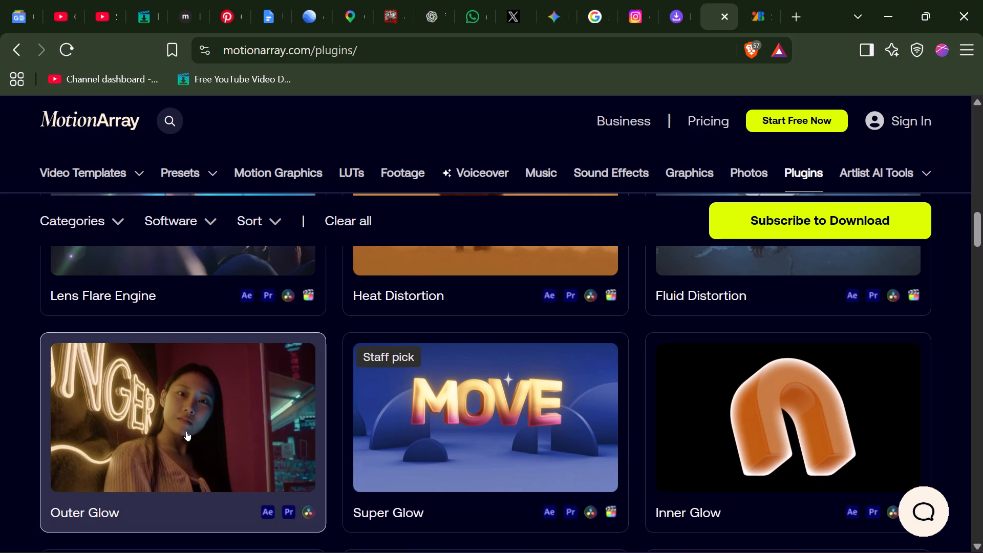
right_click(186, 431)
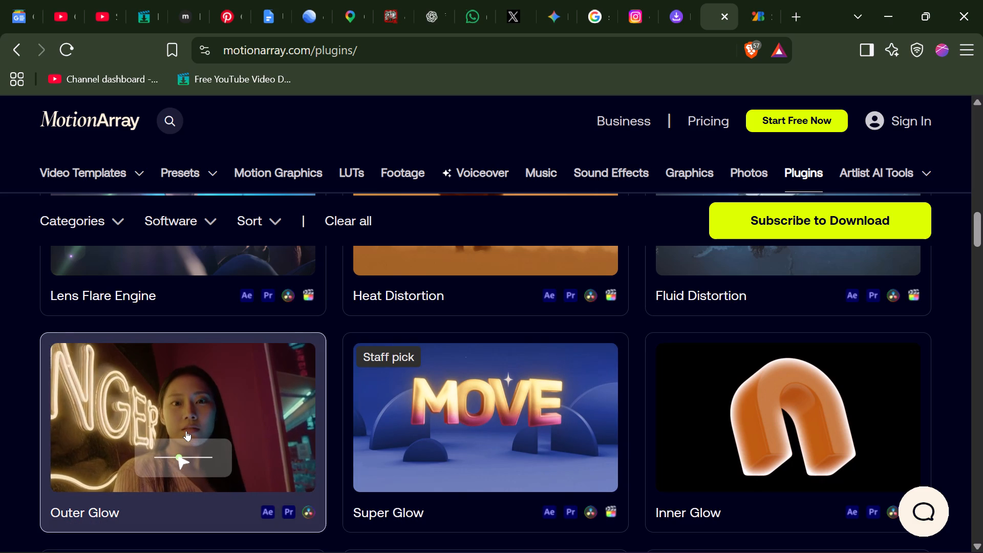
scroll(186, 431, up, 1)
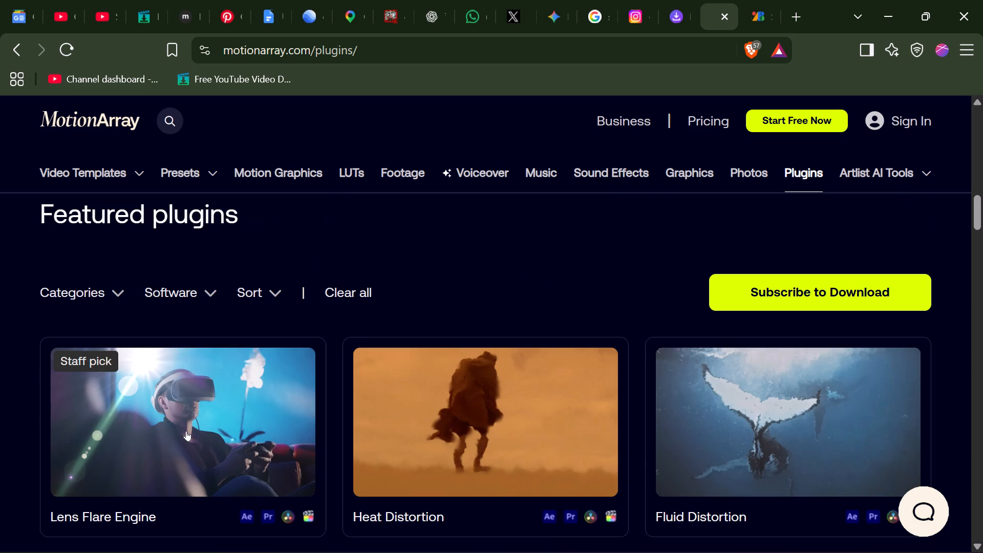
click(0, 355)
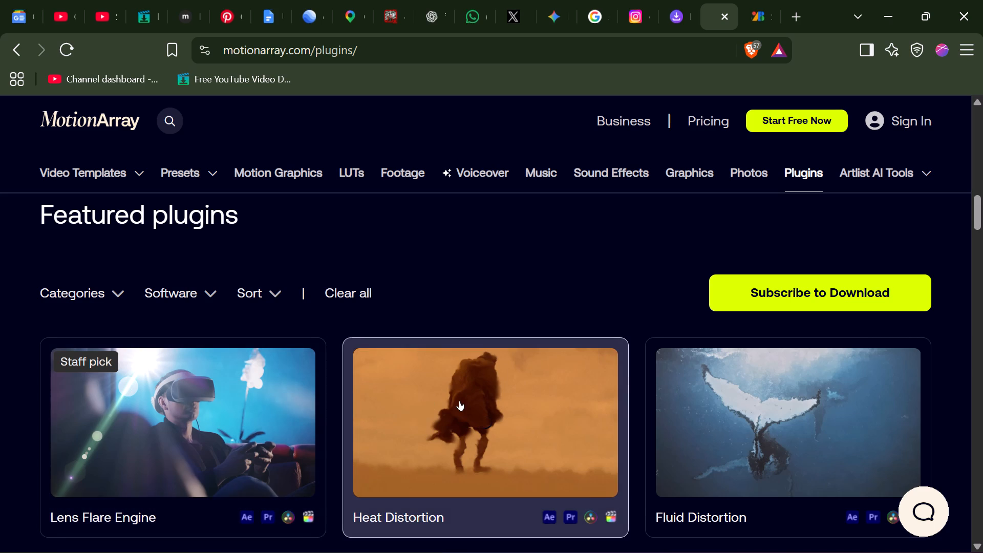
scroll(845, 378, down, 3)
scroll(845, 378, up, 1)
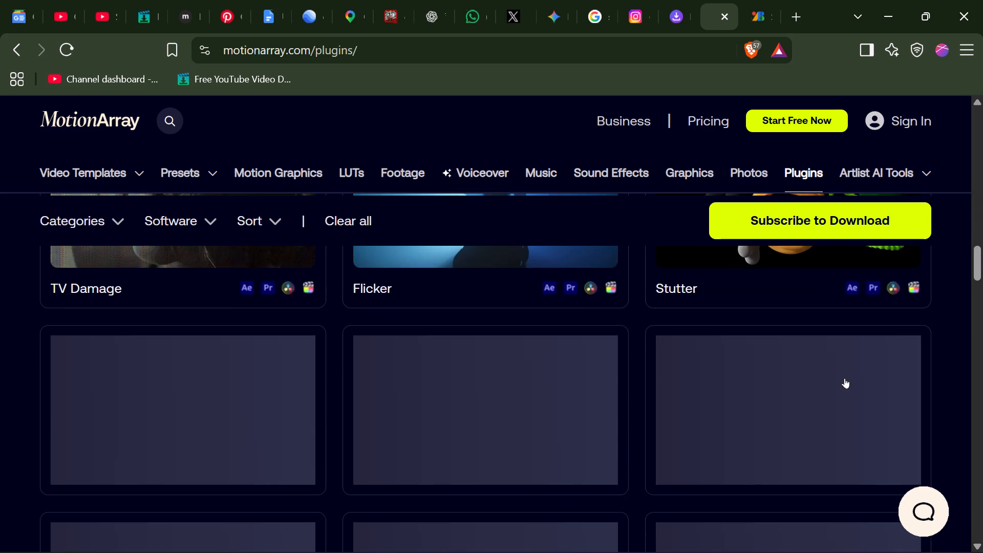
scroll(845, 378, up, 1)
scroll(845, 378, down, 3)
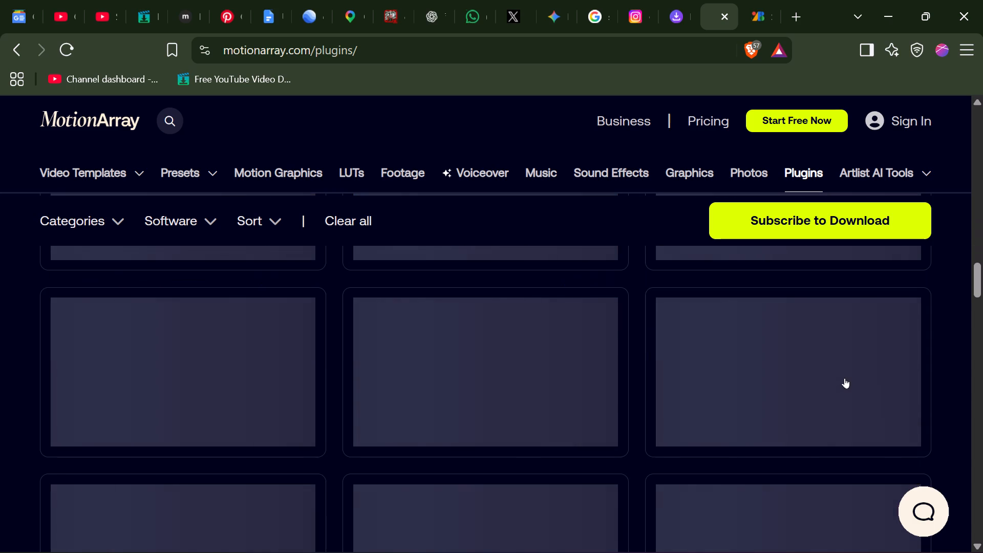
scroll(845, 378, up, 2)
scroll(845, 378, down, 1)
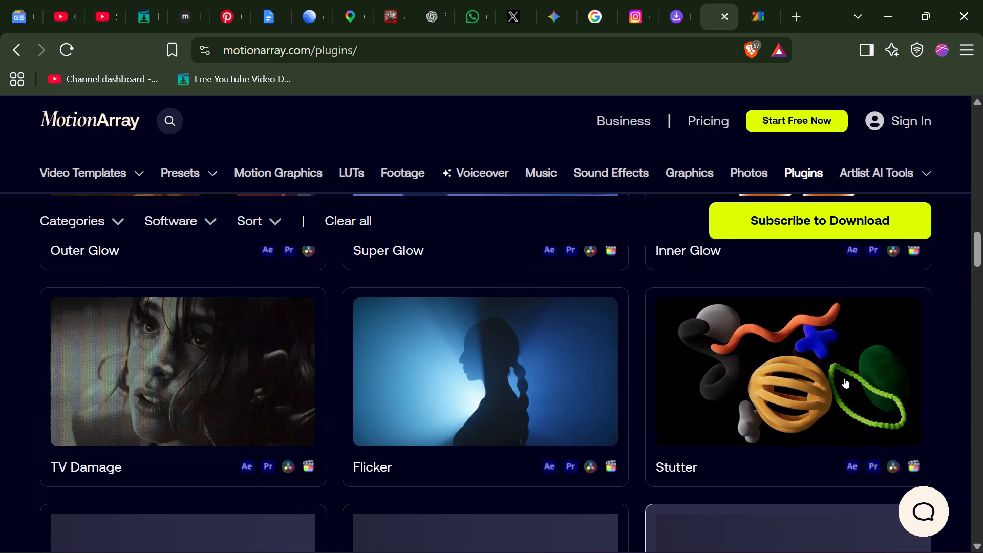
scroll(845, 378, up, 2)
scroll(845, 378, down, 2)
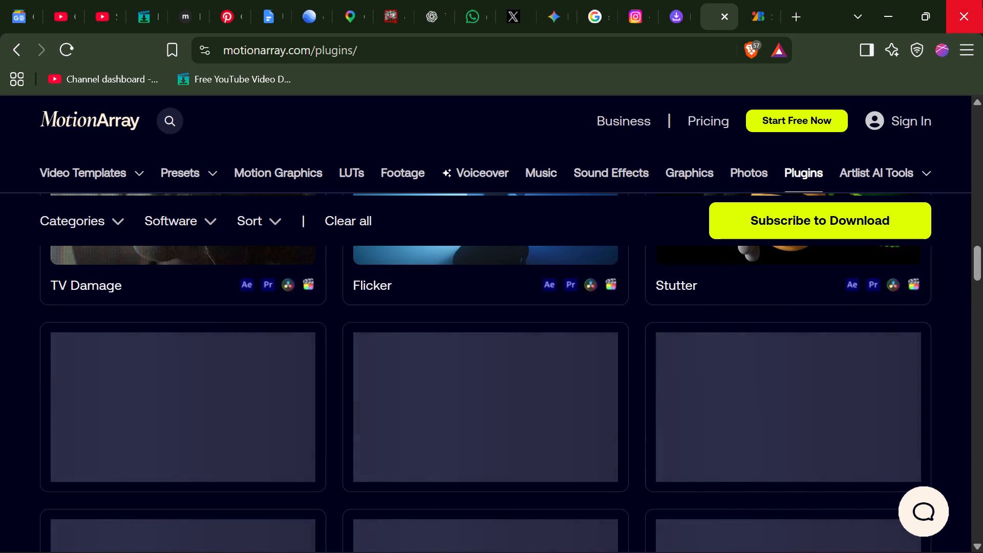
scroll(802, 370, down, 2)
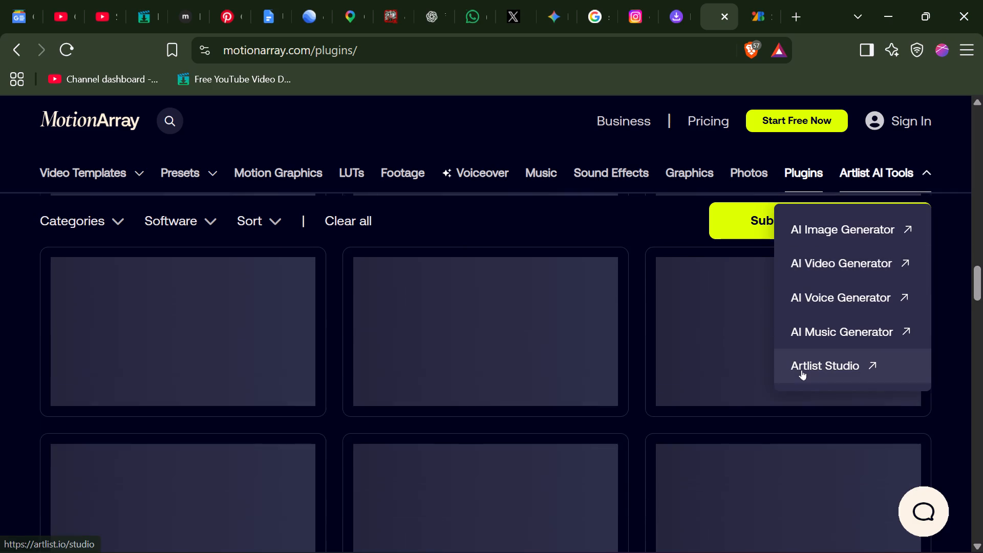
scroll(564, 397, up, 1)
scroll(564, 397, down, 2)
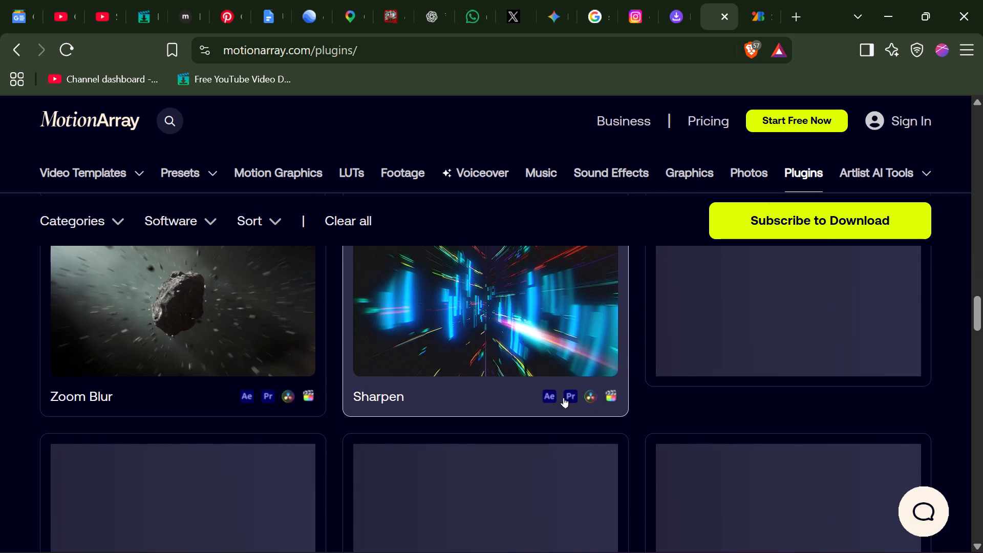
scroll(564, 397, up, 2)
scroll(564, 397, down, 1)
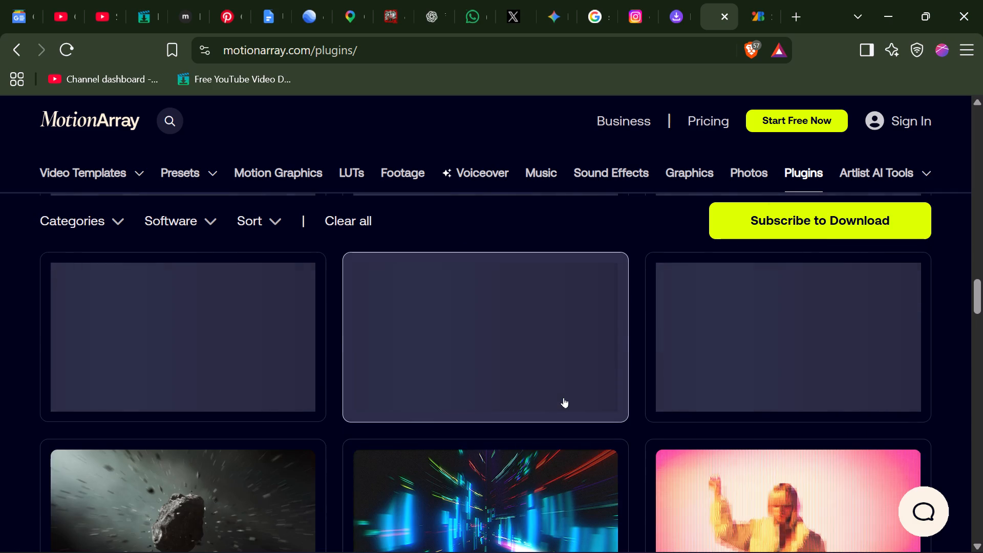
scroll(564, 397, down, 2)
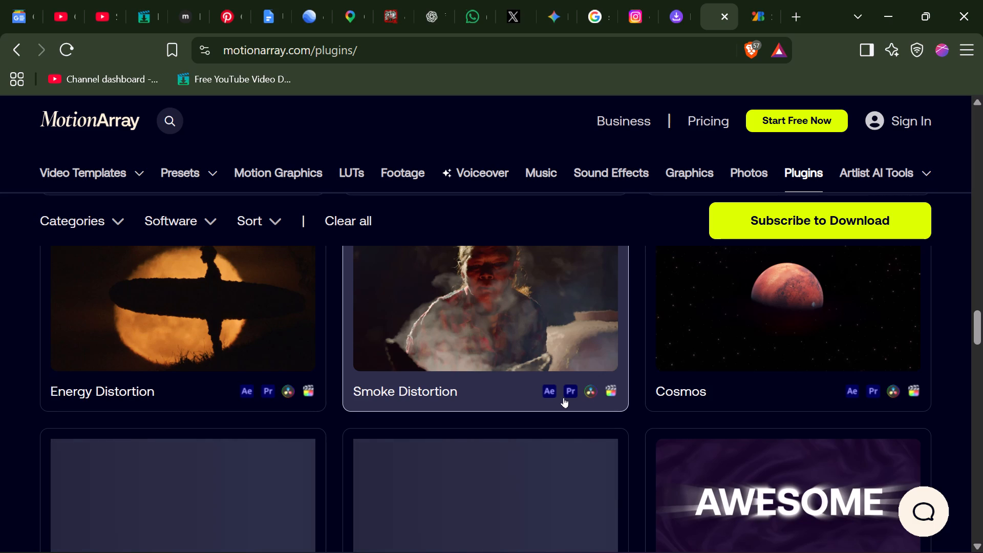
Close the Brave browser window together with all of its open tabs.
click(982, 0)
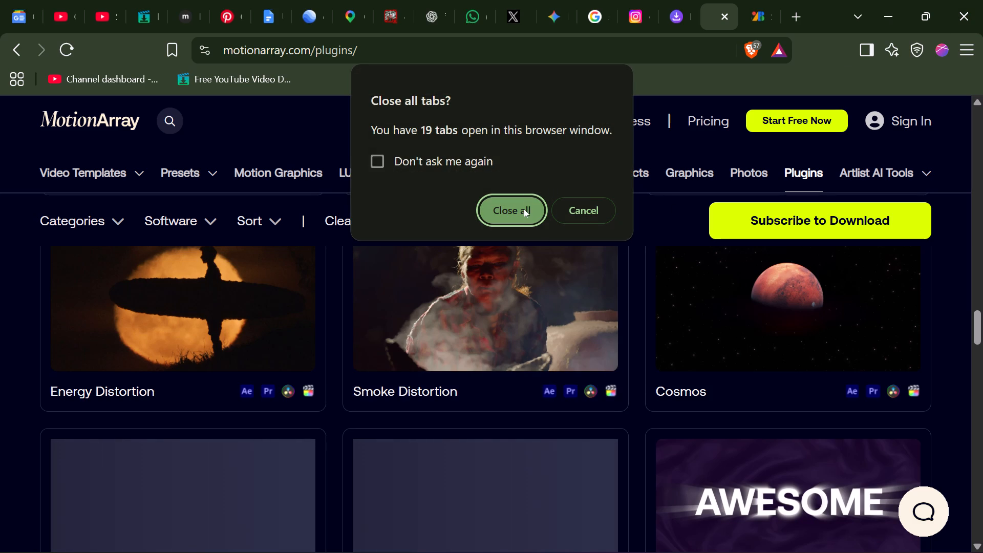
click(512, 215)
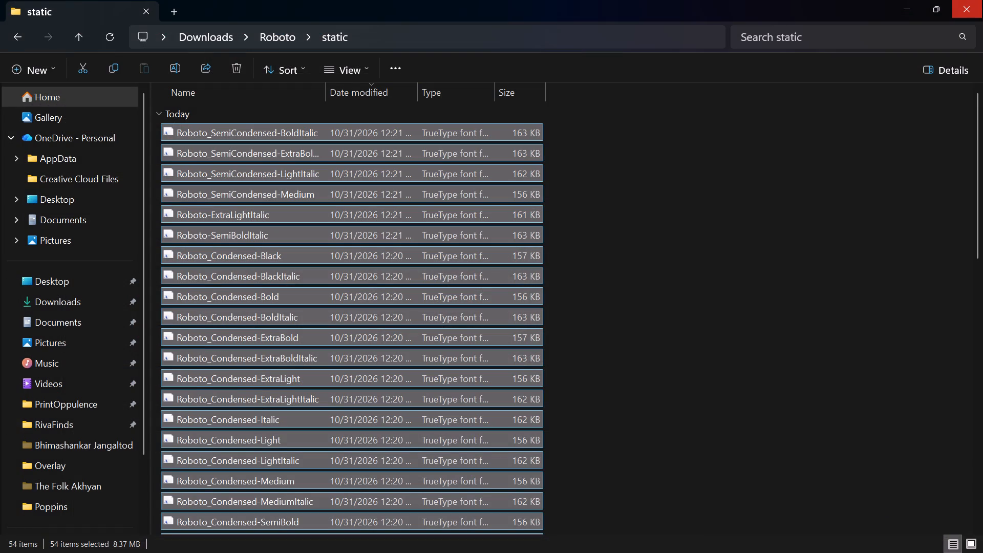
Deselect the Roboto font files, go to the Downloads folder and turn off the display of hidden items.
click(870, 276)
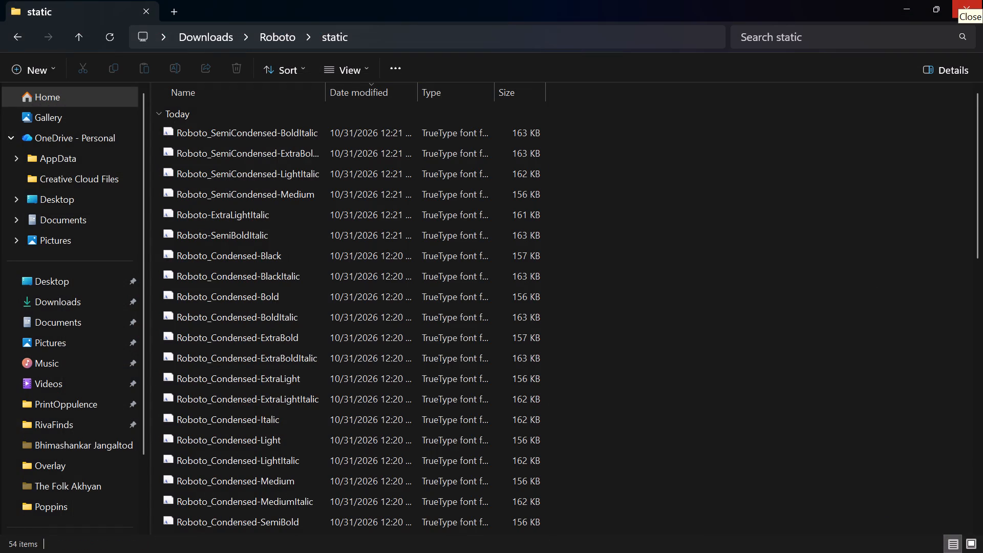
click(37, 303)
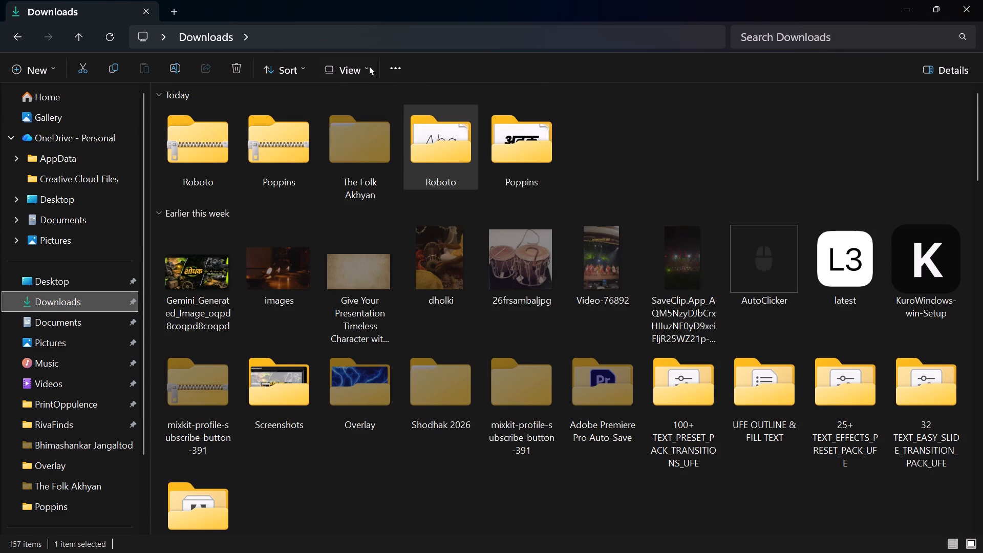
click(367, 63)
click(346, 326)
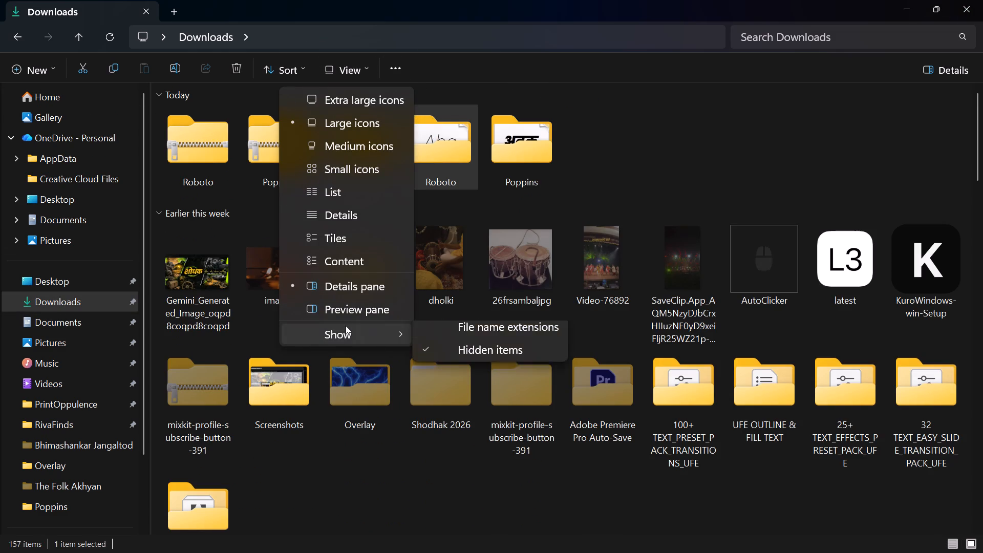
click(489, 432)
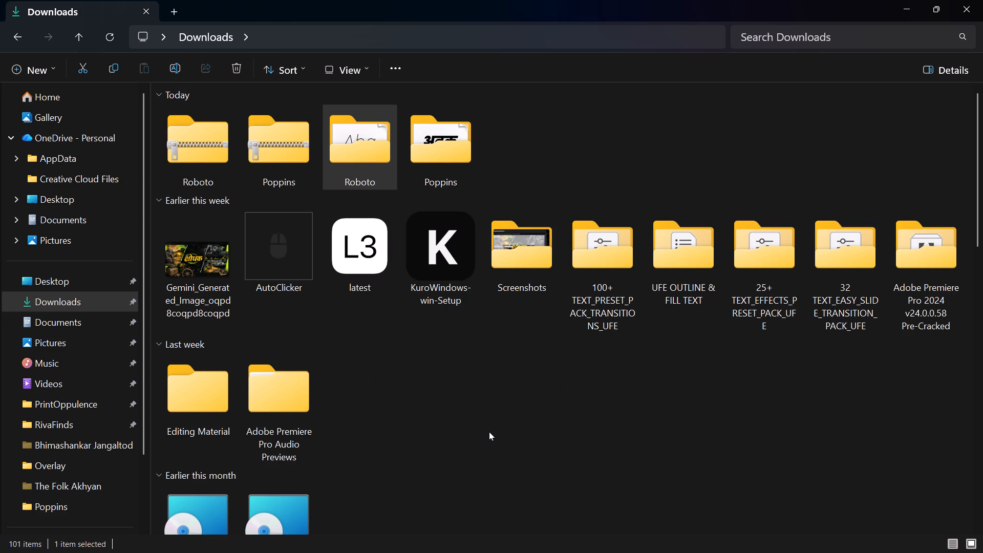
Close all the open File Explorer windows, including Downloads and the Roboto archive.
click(982, 0)
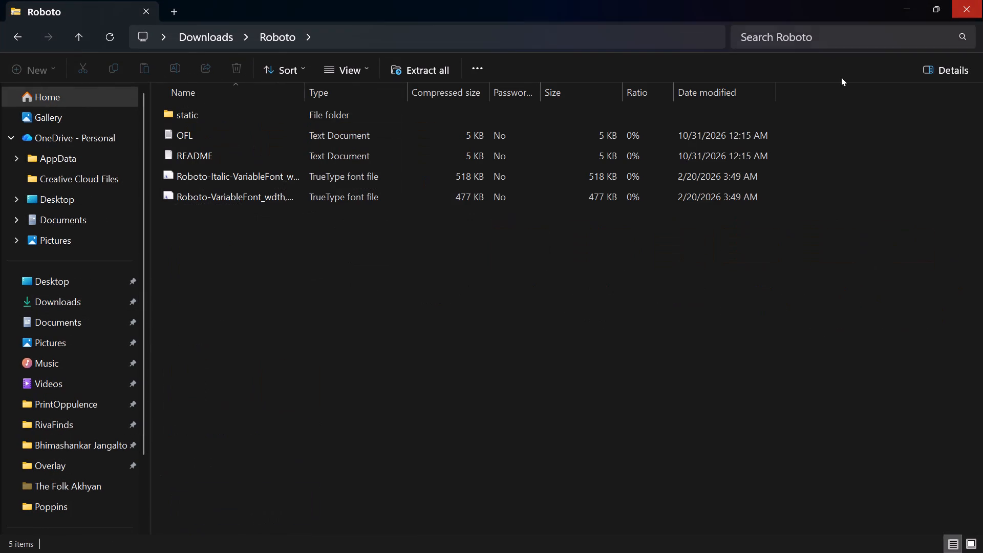
click(982, 0)
click(982, 0)
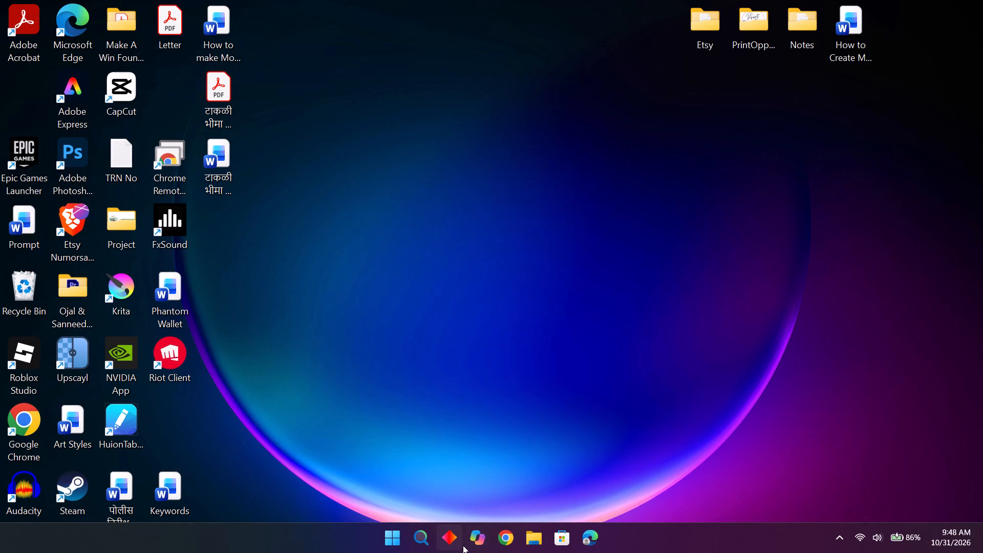
Bring up the Windows power options.
click(389, 533)
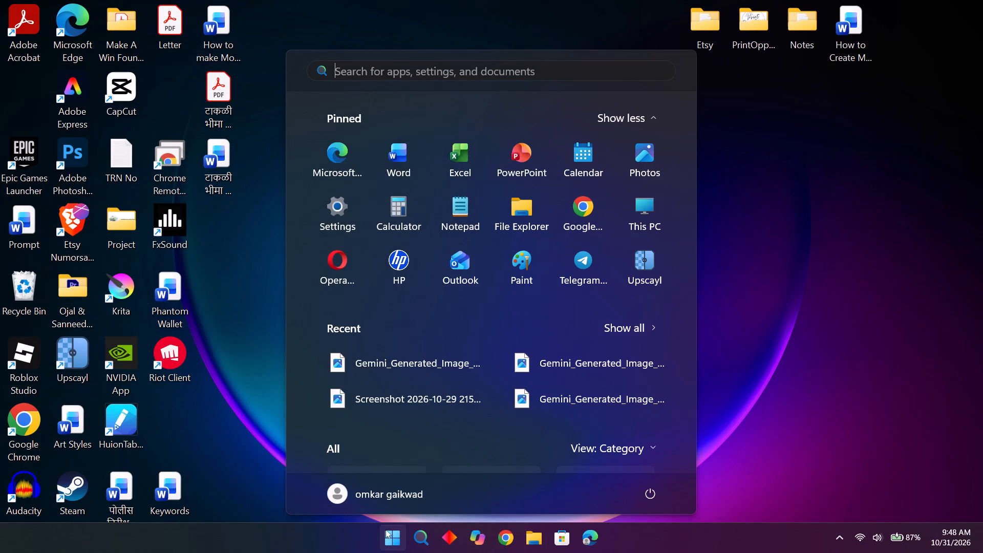
click(647, 500)
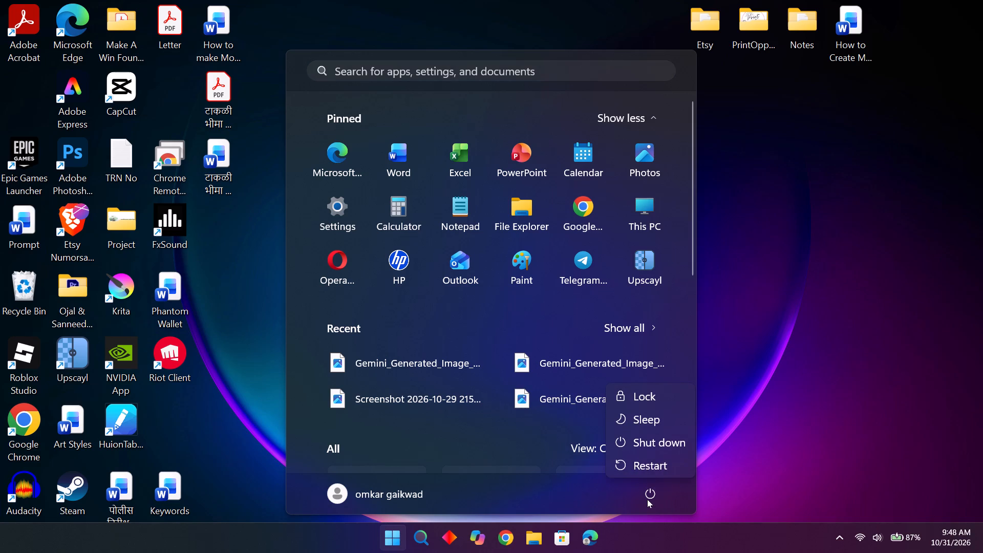